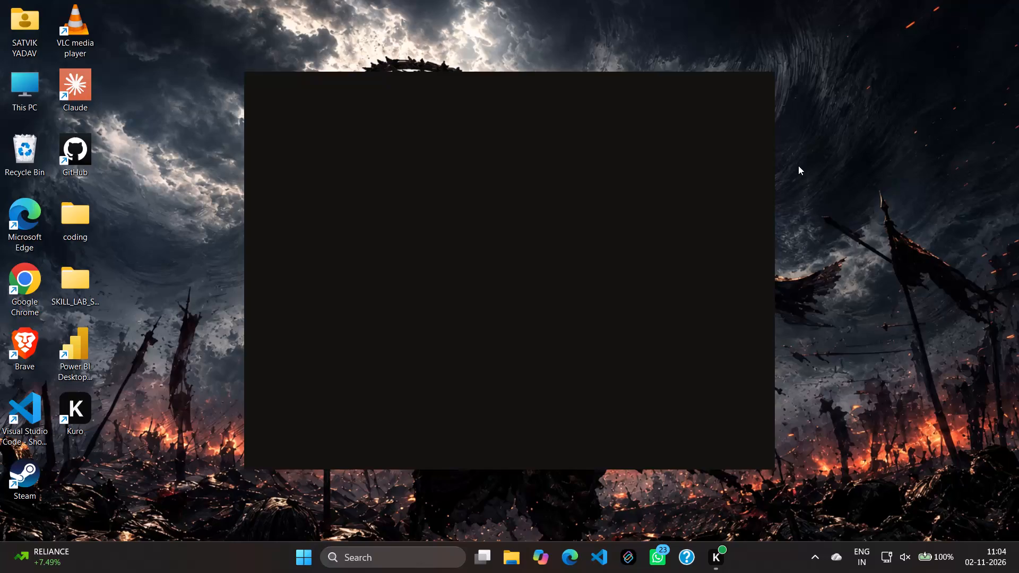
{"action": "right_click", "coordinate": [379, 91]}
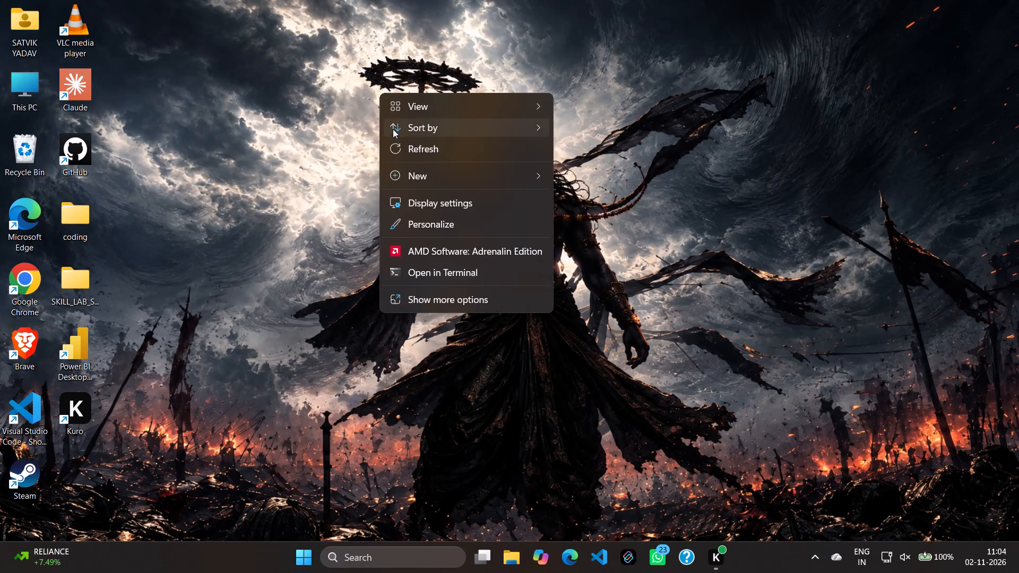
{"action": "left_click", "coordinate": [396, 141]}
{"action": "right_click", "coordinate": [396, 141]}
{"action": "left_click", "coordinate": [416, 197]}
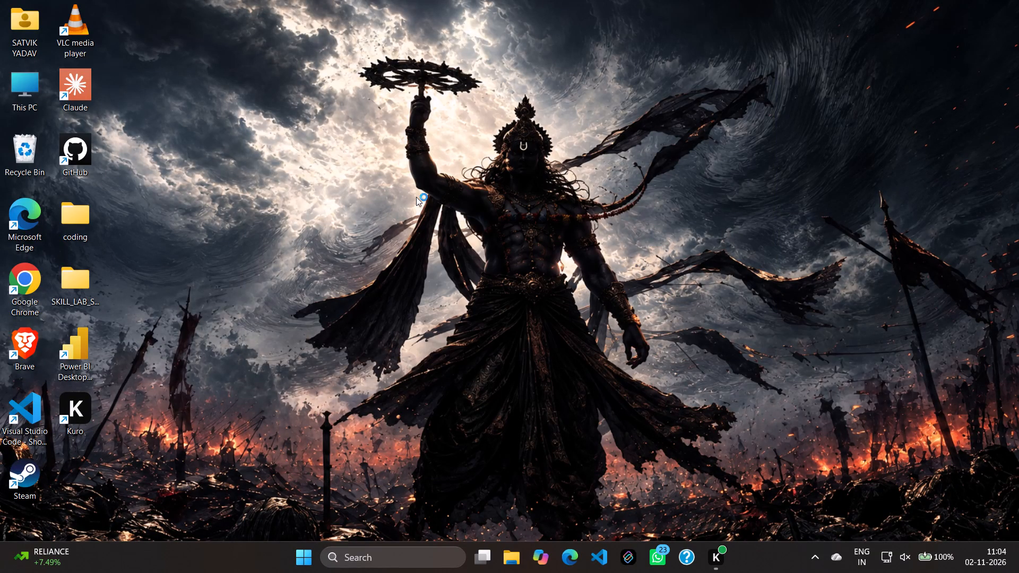
Launch Power BI Desktop and open the recent report 1st day.pbix.
{"action": "double_click", "coordinate": [90, 336]}
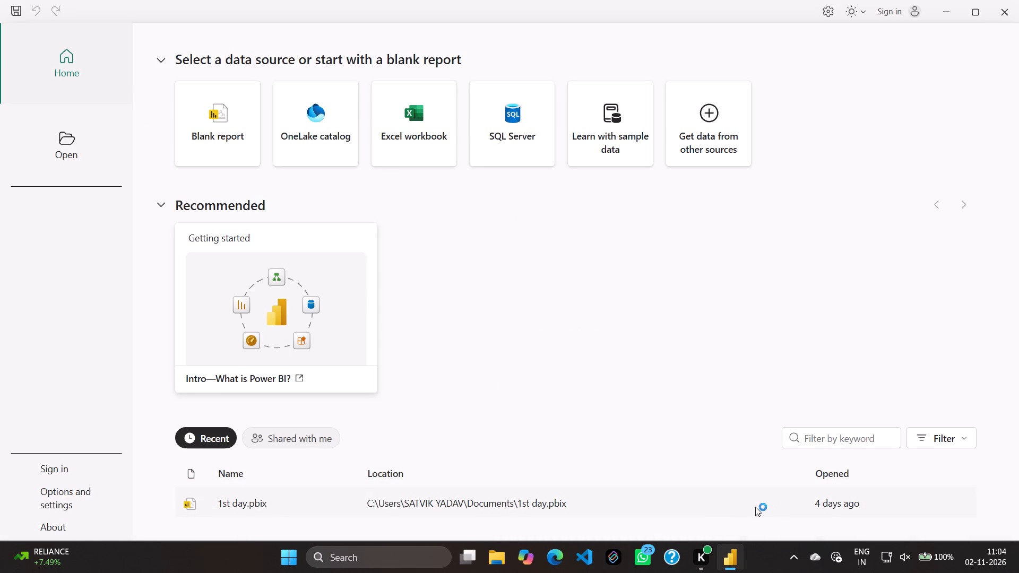
{"action": "left_click", "coordinate": [625, 498]}
{"action": "double_click", "coordinate": [290, 506]}
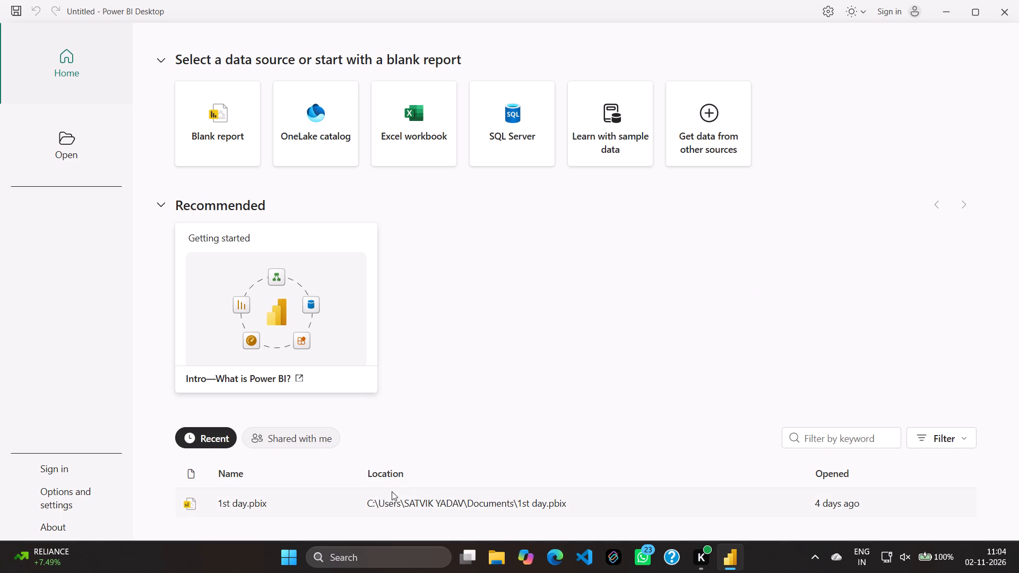
{"action": "left_click", "coordinate": [256, 505]}
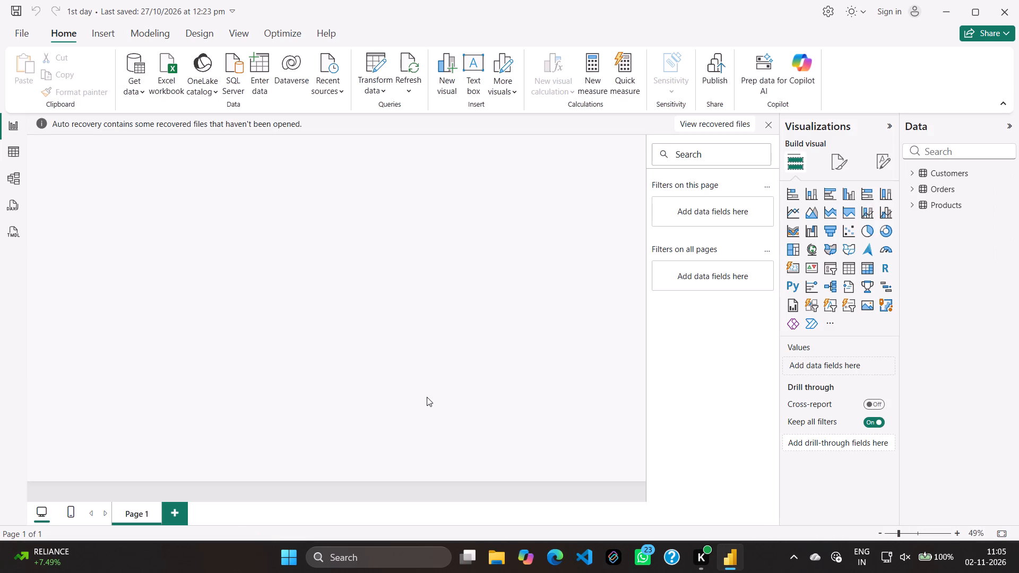
Delete the empty pie chart beside the category cards on Page 1 of the report.
{"action": "scroll", "coordinate": [390, 272], "scroll_direction": "down", "scroll_amount": 10}
{"action": "scroll", "coordinate": [390, 272], "scroll_direction": "up", "scroll_amount": 6}
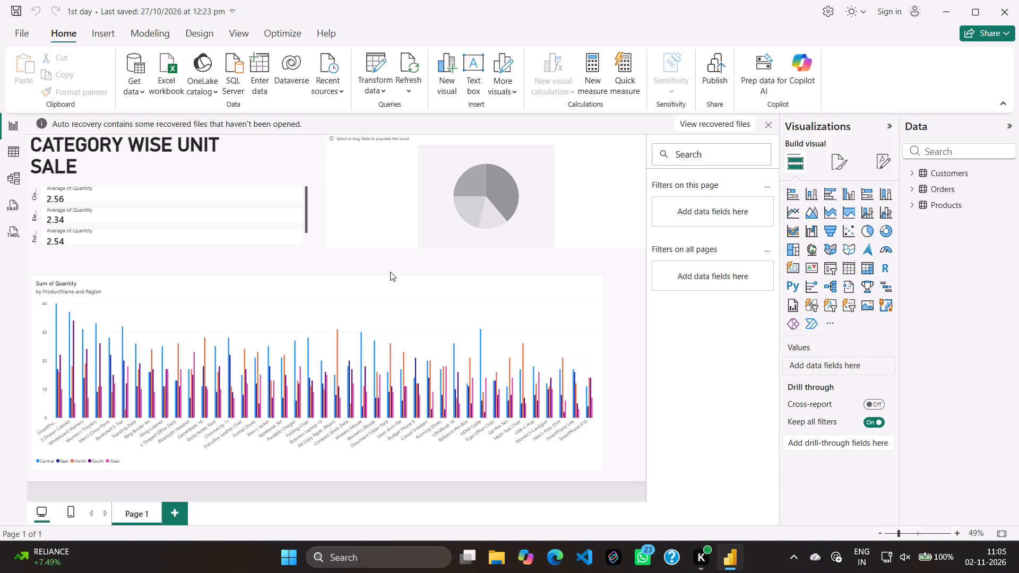
{"action": "scroll", "coordinate": [390, 272], "scroll_direction": "up", "scroll_amount": 4}
{"action": "scroll", "coordinate": [390, 272], "scroll_direction": "down", "scroll_amount": 9}
{"action": "scroll", "coordinate": [390, 272], "scroll_direction": "up", "scroll_amount": 7}
{"action": "scroll", "coordinate": [390, 272], "scroll_direction": "down", "scroll_amount": 6}
{"action": "left_click", "coordinate": [313, 333]}
{"action": "left_click", "coordinate": [427, 212]}
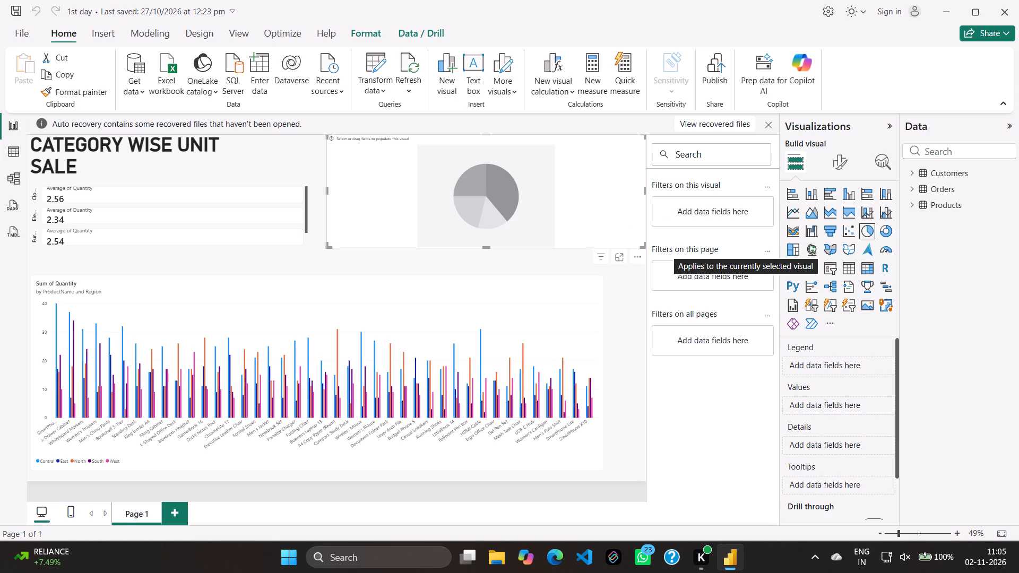
{"action": "left_click", "coordinate": [598, 254]}
{"action": "left_click", "coordinate": [564, 257]}
{"action": "left_click", "coordinate": [636, 259]}
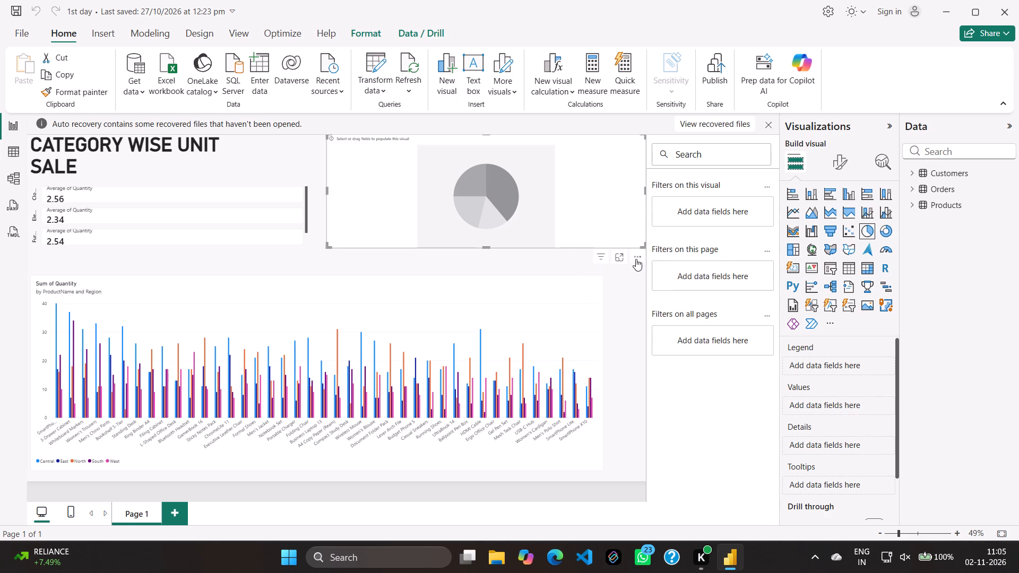
{"action": "left_click", "coordinate": [664, 273]}
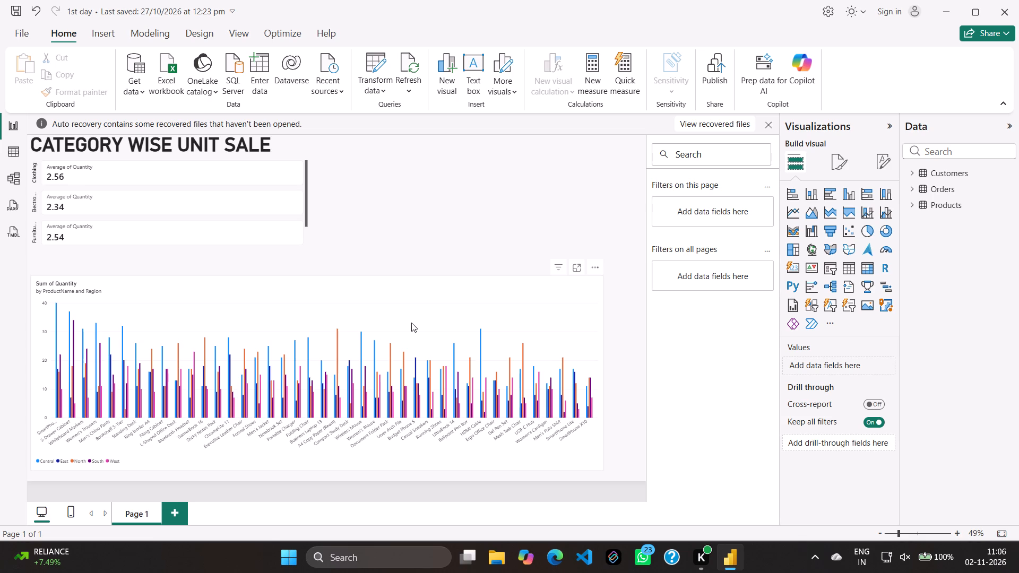
{"action": "scroll", "coordinate": [411, 323], "scroll_direction": "down", "scroll_amount": 2}
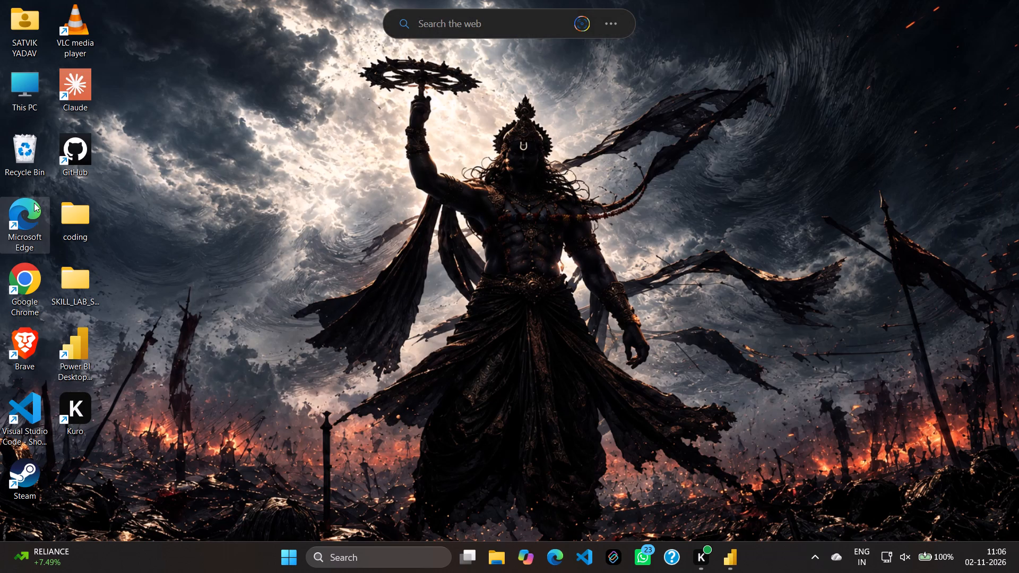
Switch to Microsoft Edge and get its address bar ready for a web address.
{"action": "double_click", "coordinate": [34, 203]}
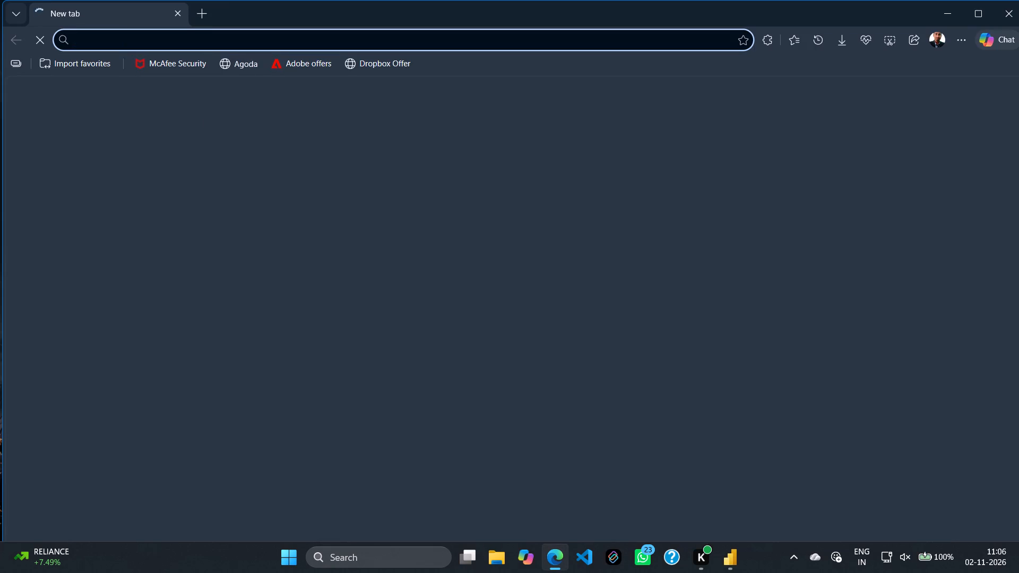
{"action": "left_click", "coordinate": [257, 37]}
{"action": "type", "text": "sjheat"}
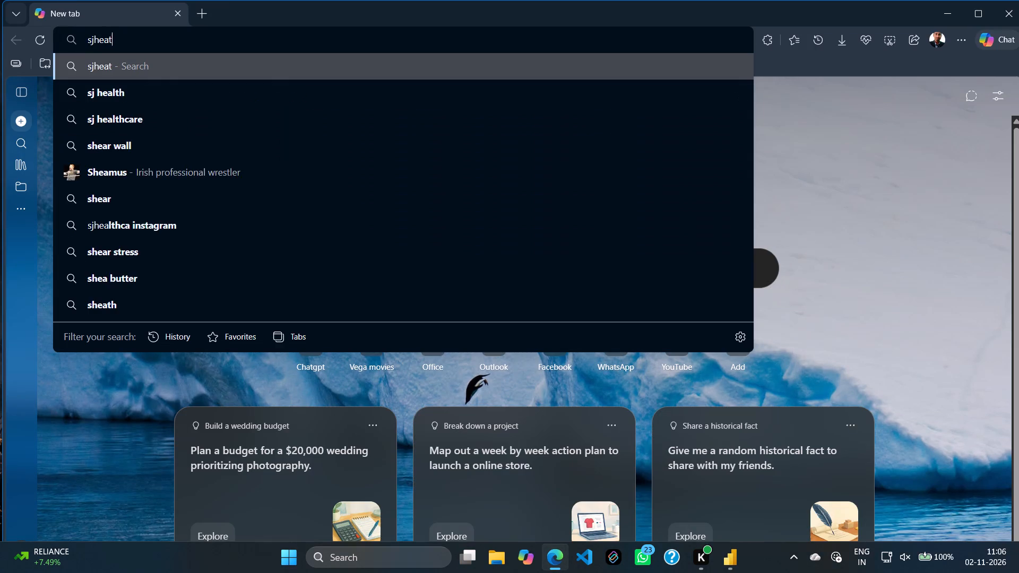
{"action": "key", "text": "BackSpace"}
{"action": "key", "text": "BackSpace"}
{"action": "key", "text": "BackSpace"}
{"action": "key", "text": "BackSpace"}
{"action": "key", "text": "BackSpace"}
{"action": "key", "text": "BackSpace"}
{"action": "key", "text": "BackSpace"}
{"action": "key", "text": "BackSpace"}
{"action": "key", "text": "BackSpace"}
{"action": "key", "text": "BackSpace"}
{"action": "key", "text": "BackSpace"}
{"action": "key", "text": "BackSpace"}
Go to the site skilllab.sheat.ac.in.
{"action": "type", "text": "skilllab"}
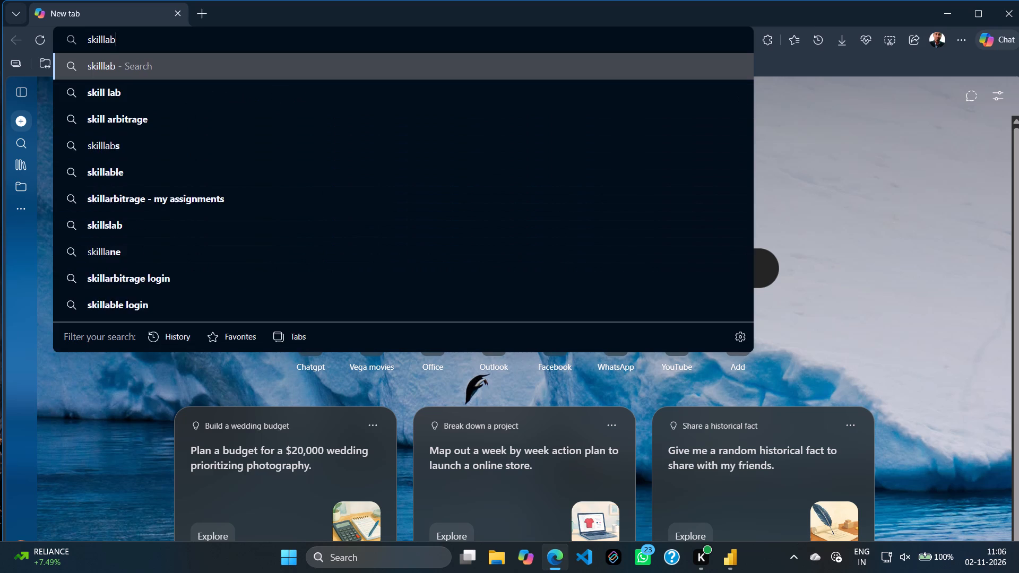
{"action": "type", "text": ".sheat."}
{"action": "type", "text": "ac.in"}
{"action": "key", "text": "Return"}
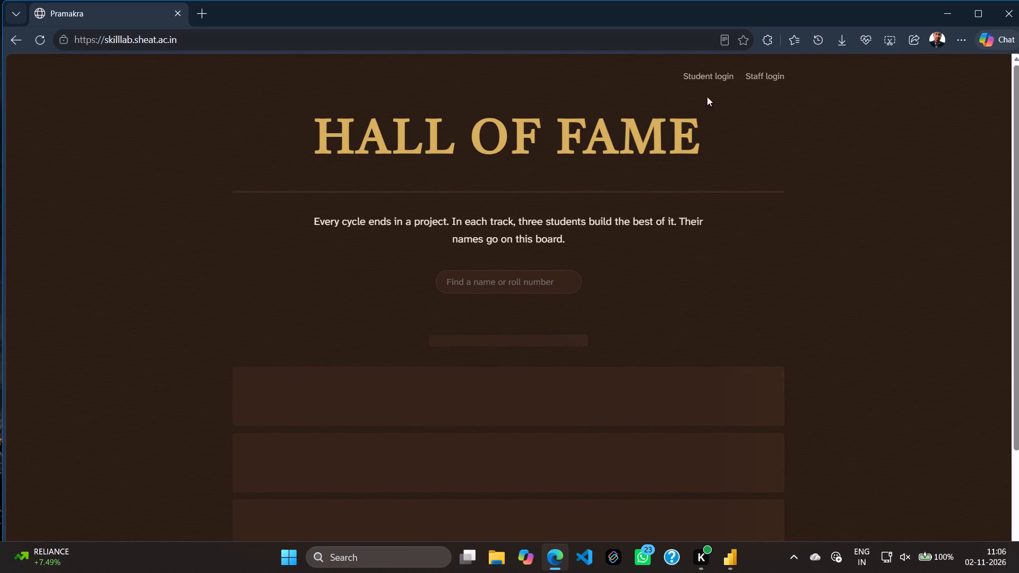
Sign in to the Skill Lab student portal with the saved student credentials.
{"action": "left_click", "coordinate": [719, 71]}
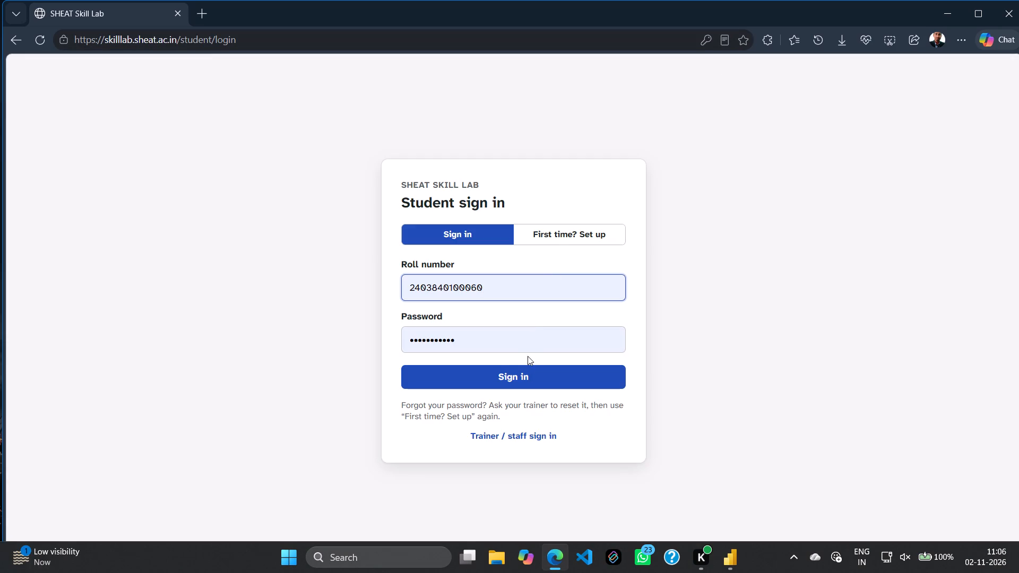
{"action": "left_click", "coordinate": [527, 378]}
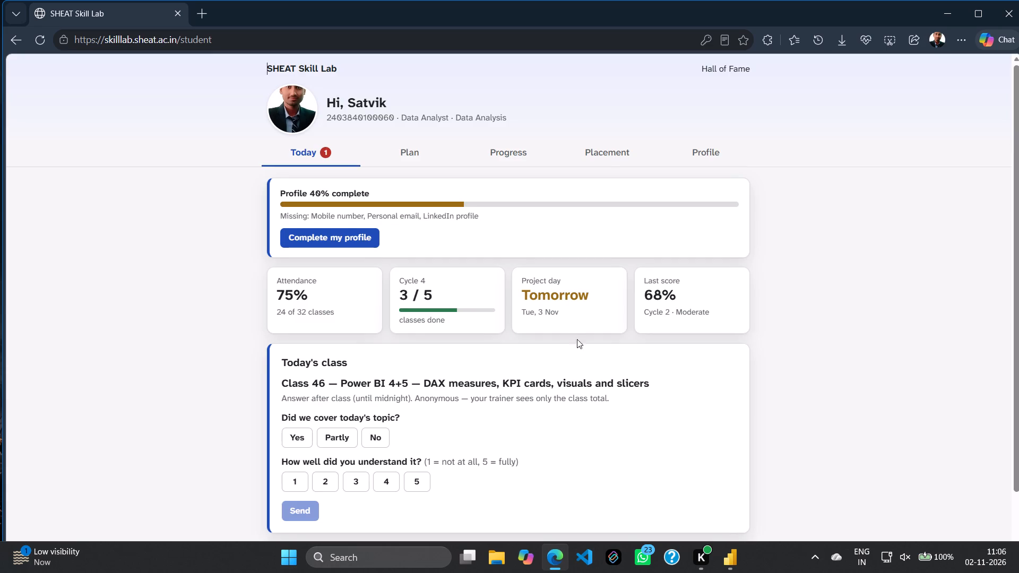
Look through the portal's Placement, Progress, Profile, Plan and Today pages for the Power BI class and Cycle 4 project information.
{"action": "scroll", "coordinate": [427, 204], "scroll_direction": "down", "scroll_amount": 7}
{"action": "scroll", "coordinate": [427, 204], "scroll_direction": "up", "scroll_amount": 4}
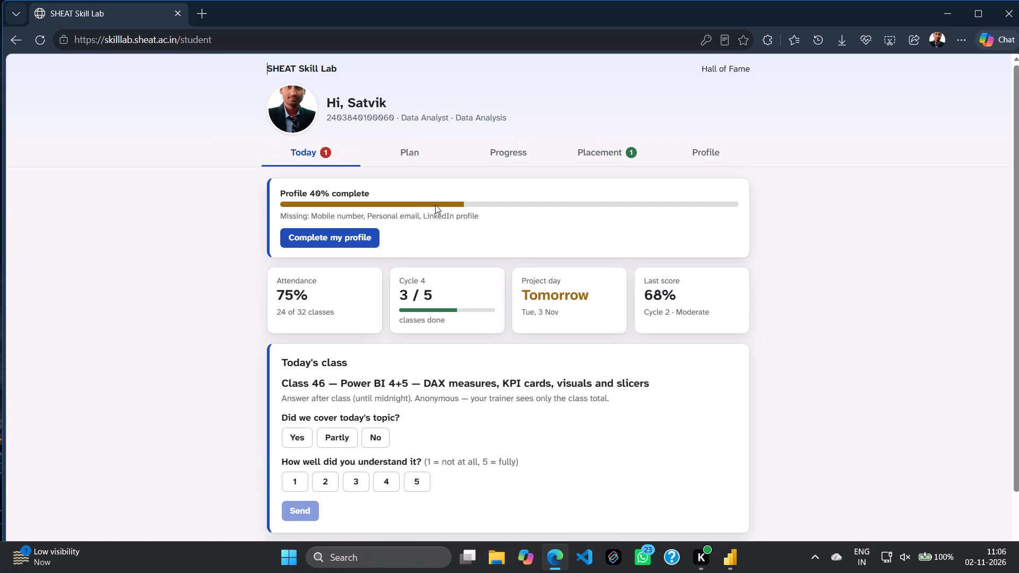
{"action": "left_click", "coordinate": [608, 156]}
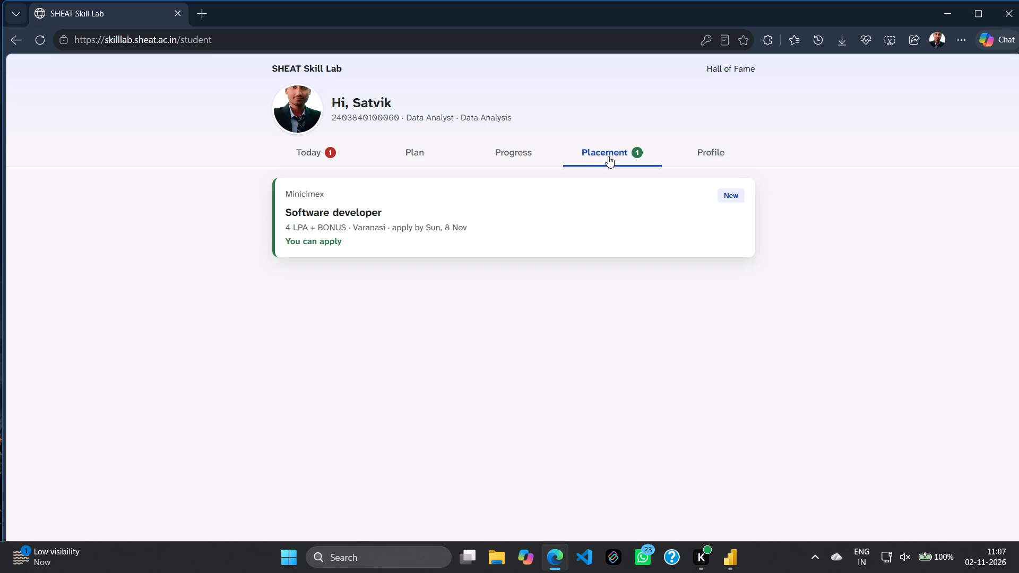
{"action": "left_click", "coordinate": [520, 157]}
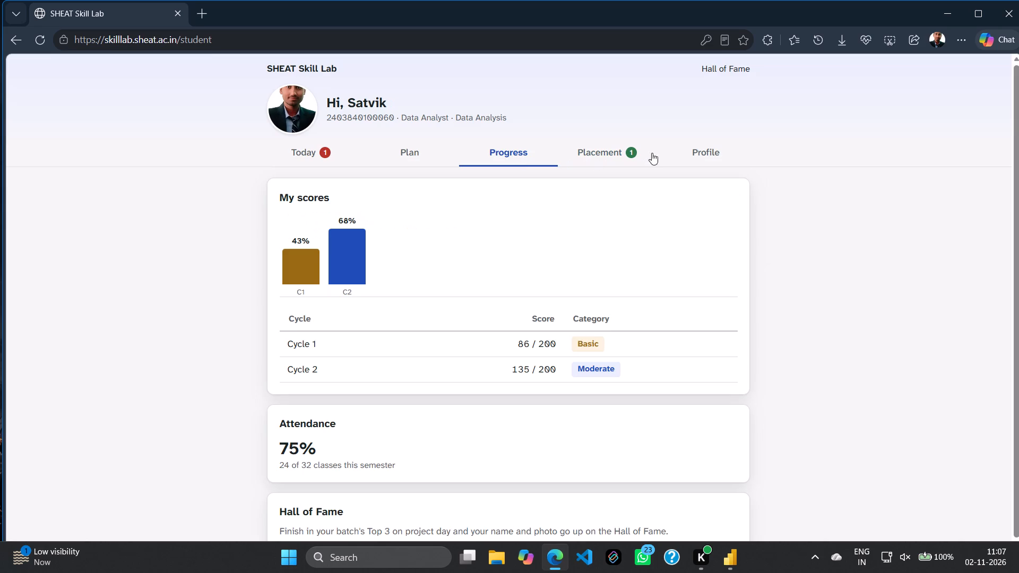
{"action": "left_click", "coordinate": [710, 145]}
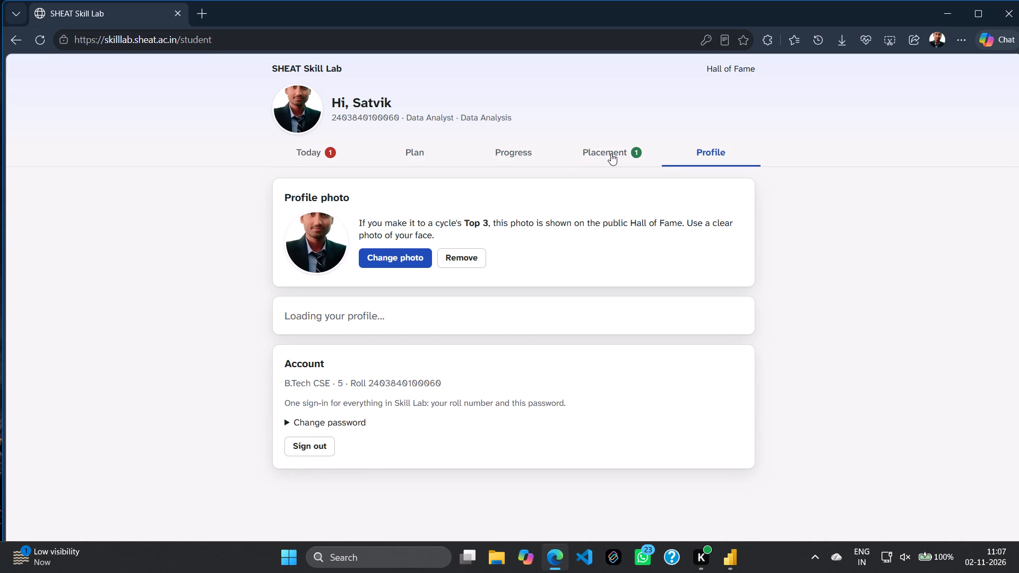
{"action": "left_click", "coordinate": [611, 153]}
{"action": "left_click", "coordinate": [515, 158]}
{"action": "left_click", "coordinate": [417, 153]}
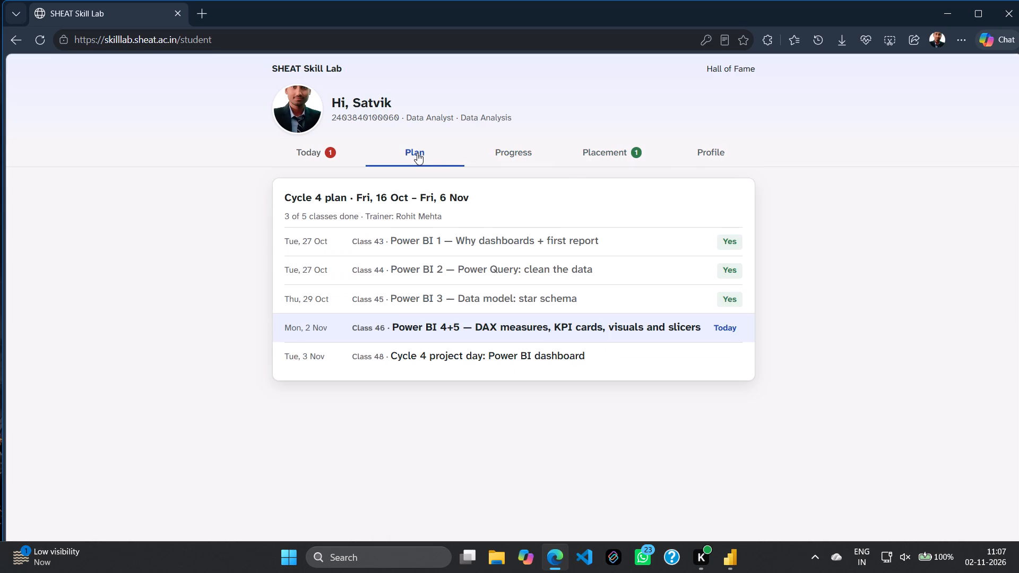
{"action": "left_click", "coordinate": [578, 160]}
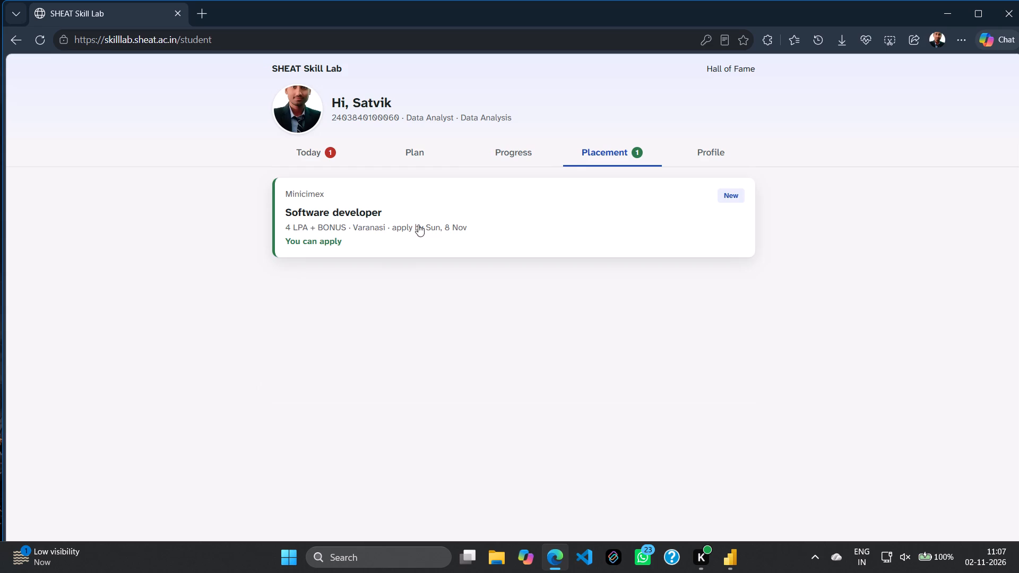
{"action": "left_click", "coordinate": [410, 151]}
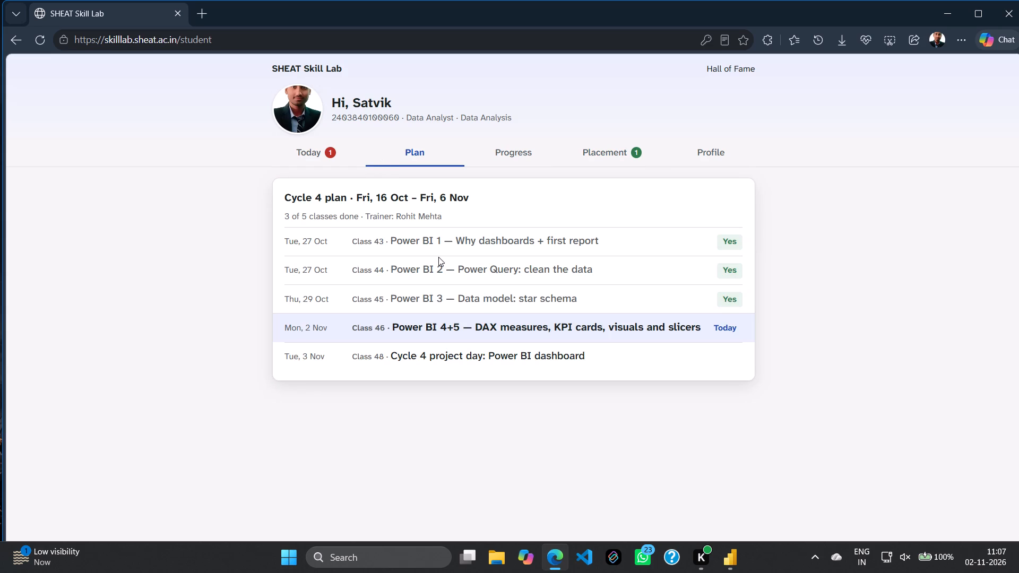
{"action": "scroll", "coordinate": [464, 299], "scroll_direction": "down", "scroll_amount": 5}
{"action": "left_click", "coordinate": [320, 156]}
{"action": "scroll", "coordinate": [366, 288], "scroll_direction": "down", "scroll_amount": 6}
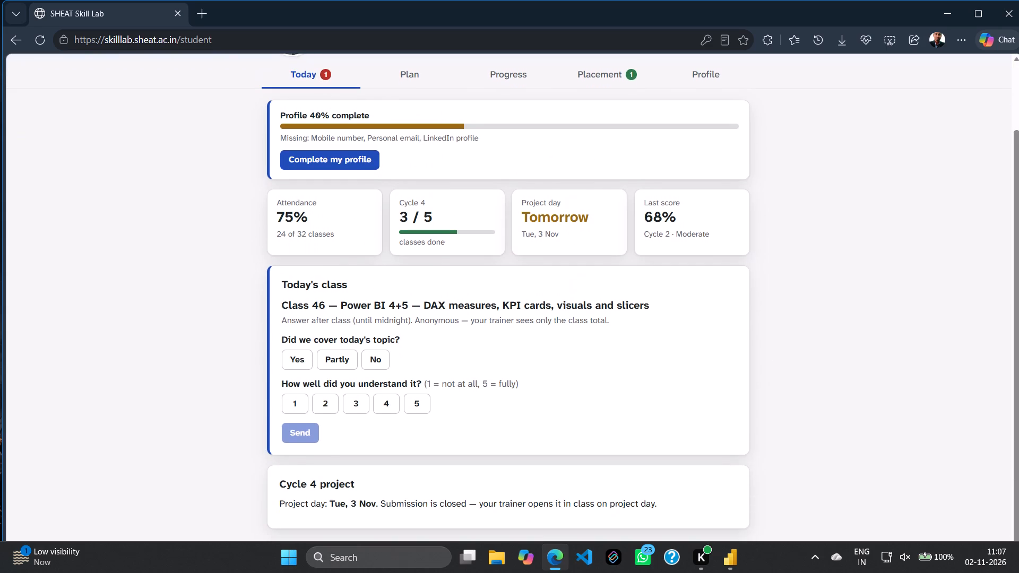
{"action": "scroll", "coordinate": [370, 300], "scroll_direction": "down", "scroll_amount": 8}
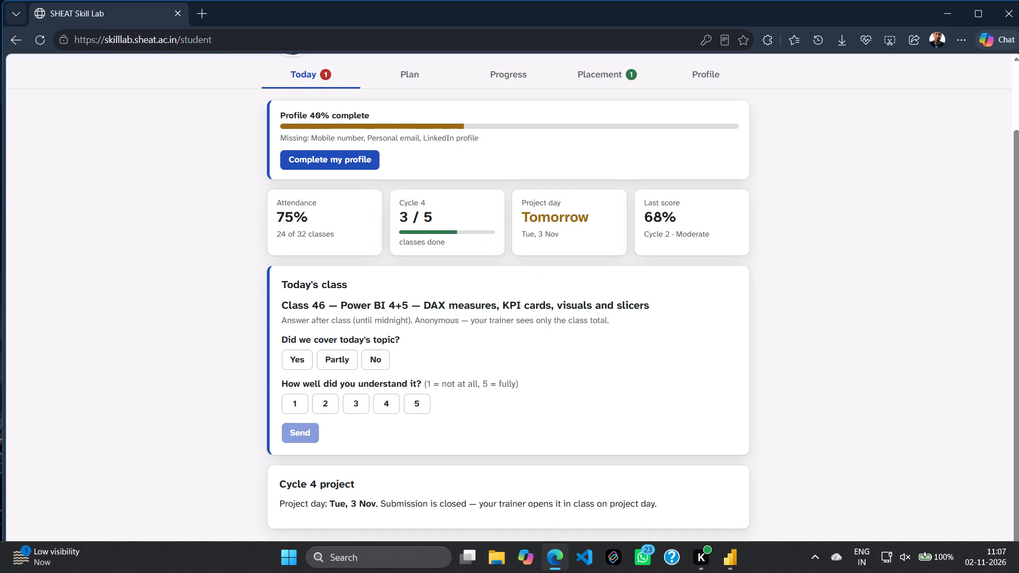
{"action": "left_click", "coordinate": [436, 220]}
{"action": "scroll", "coordinate": [436, 220], "scroll_direction": "up", "scroll_amount": 8}
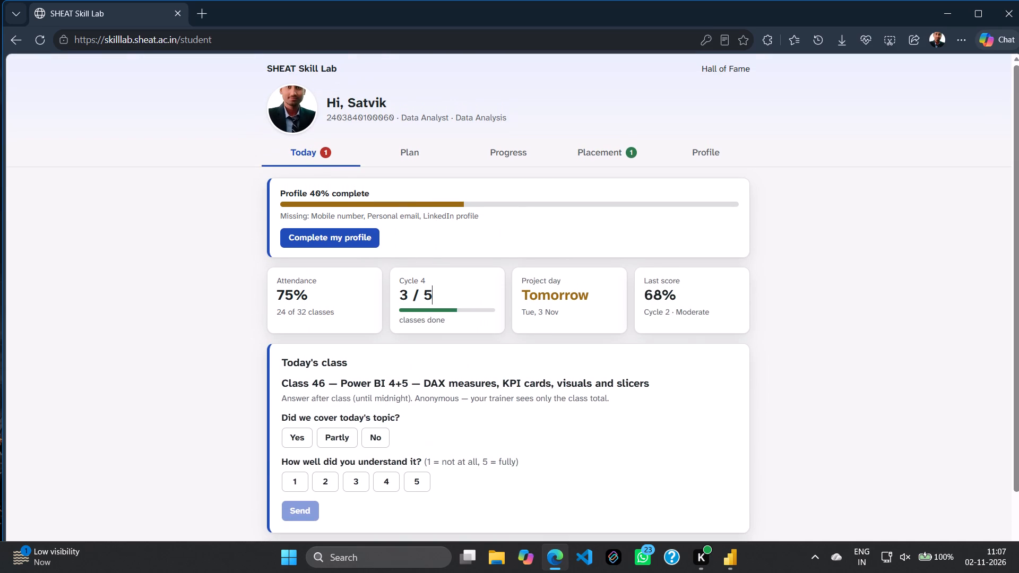
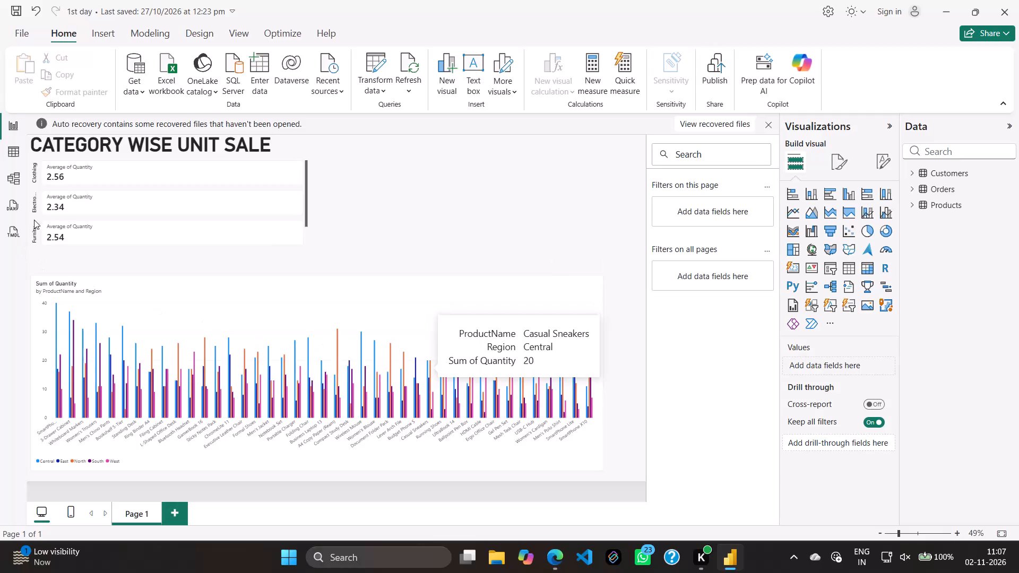
Look over the Customers table's data and return to the report page.
{"action": "left_click", "coordinate": [20, 147]}
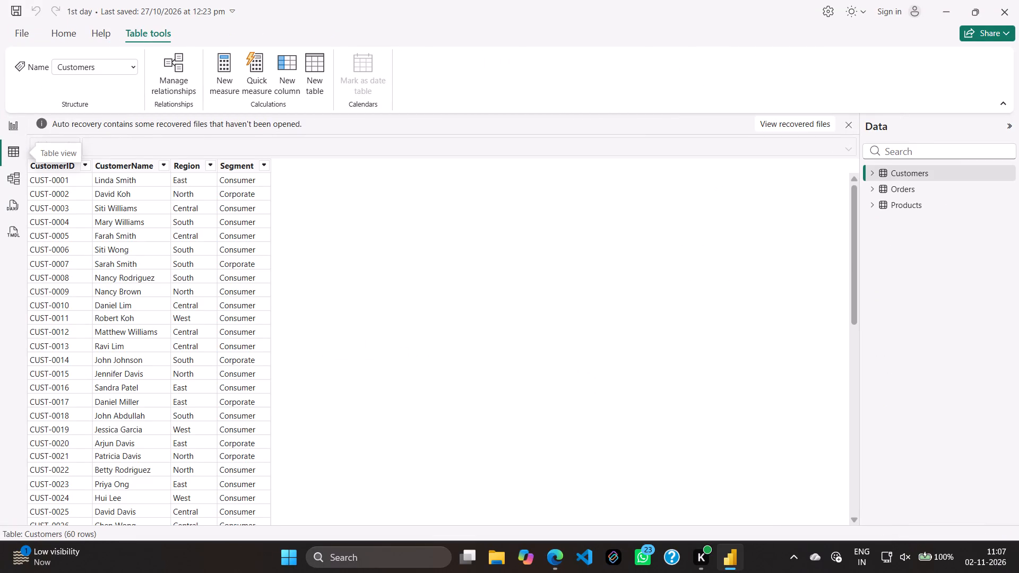
{"action": "left_click", "coordinate": [435, 261]}
{"action": "left_click", "coordinate": [19, 120]}
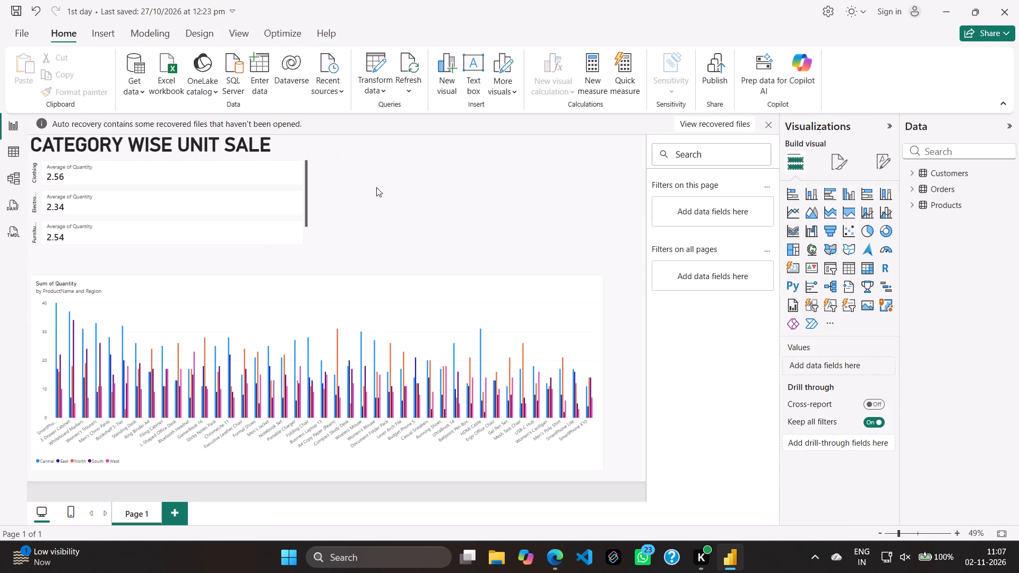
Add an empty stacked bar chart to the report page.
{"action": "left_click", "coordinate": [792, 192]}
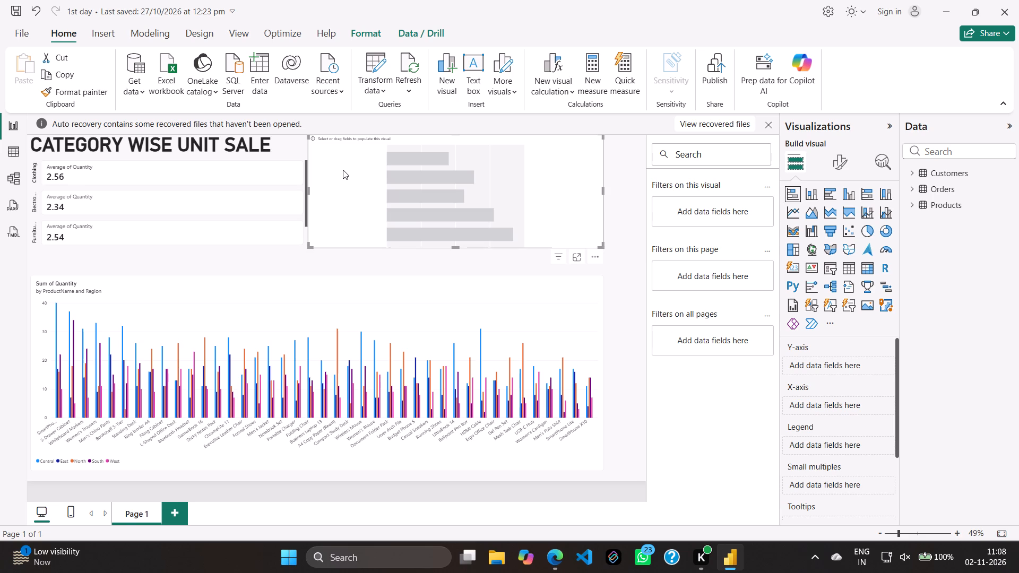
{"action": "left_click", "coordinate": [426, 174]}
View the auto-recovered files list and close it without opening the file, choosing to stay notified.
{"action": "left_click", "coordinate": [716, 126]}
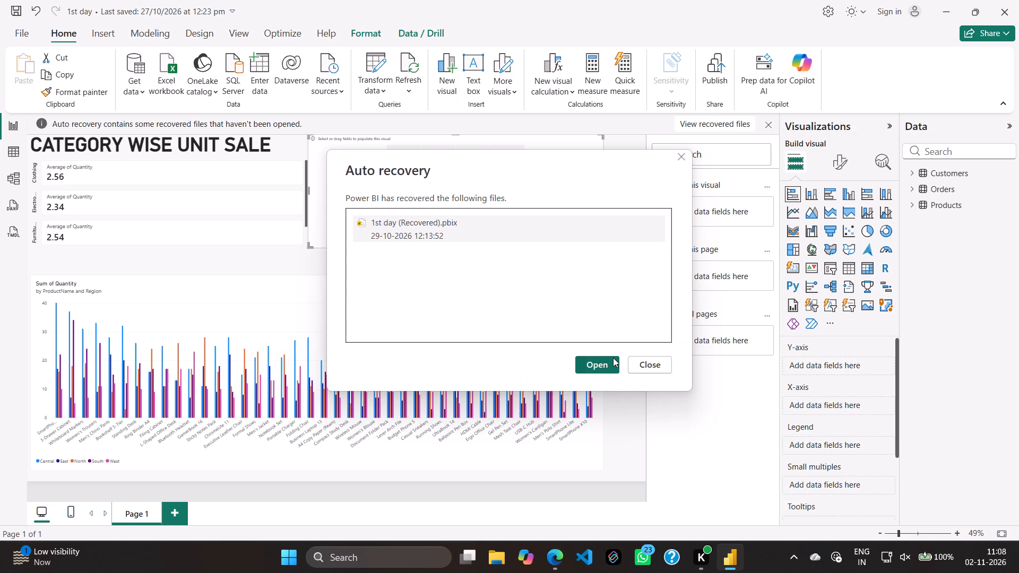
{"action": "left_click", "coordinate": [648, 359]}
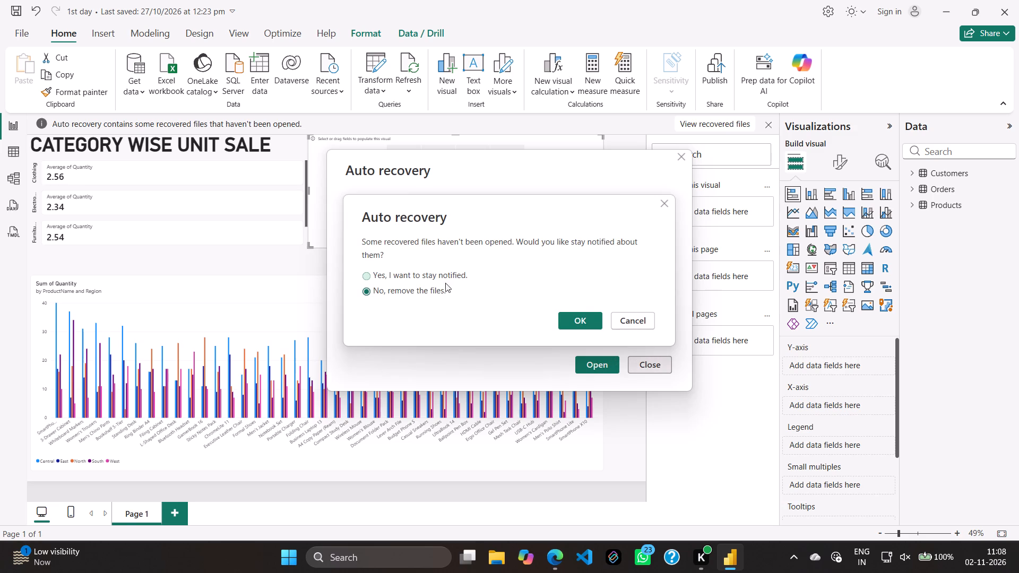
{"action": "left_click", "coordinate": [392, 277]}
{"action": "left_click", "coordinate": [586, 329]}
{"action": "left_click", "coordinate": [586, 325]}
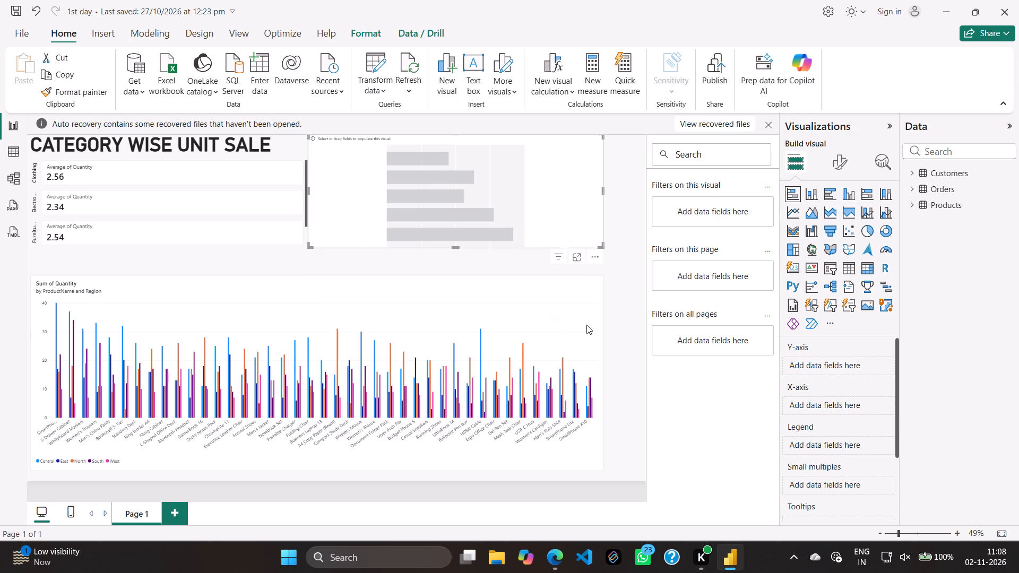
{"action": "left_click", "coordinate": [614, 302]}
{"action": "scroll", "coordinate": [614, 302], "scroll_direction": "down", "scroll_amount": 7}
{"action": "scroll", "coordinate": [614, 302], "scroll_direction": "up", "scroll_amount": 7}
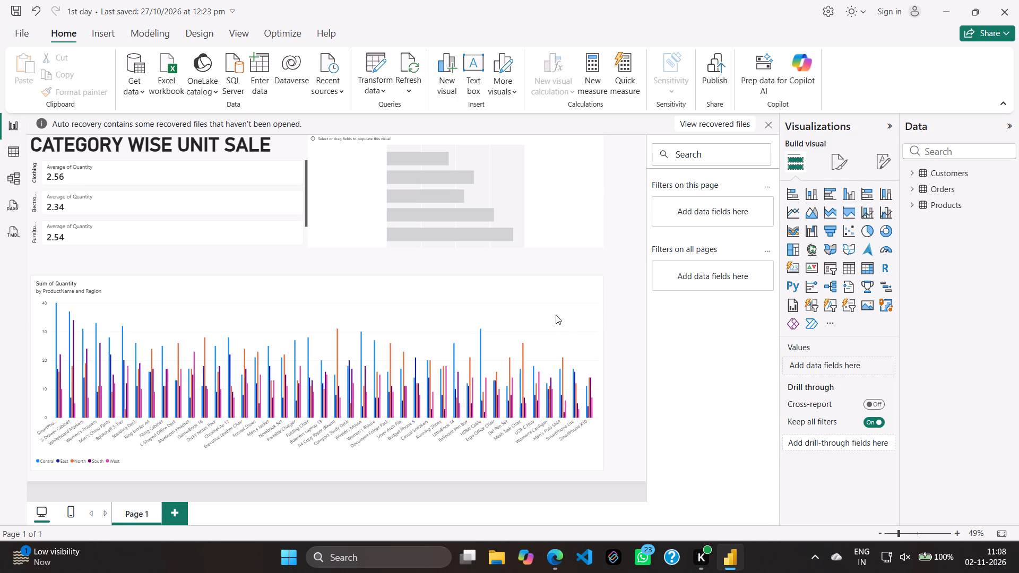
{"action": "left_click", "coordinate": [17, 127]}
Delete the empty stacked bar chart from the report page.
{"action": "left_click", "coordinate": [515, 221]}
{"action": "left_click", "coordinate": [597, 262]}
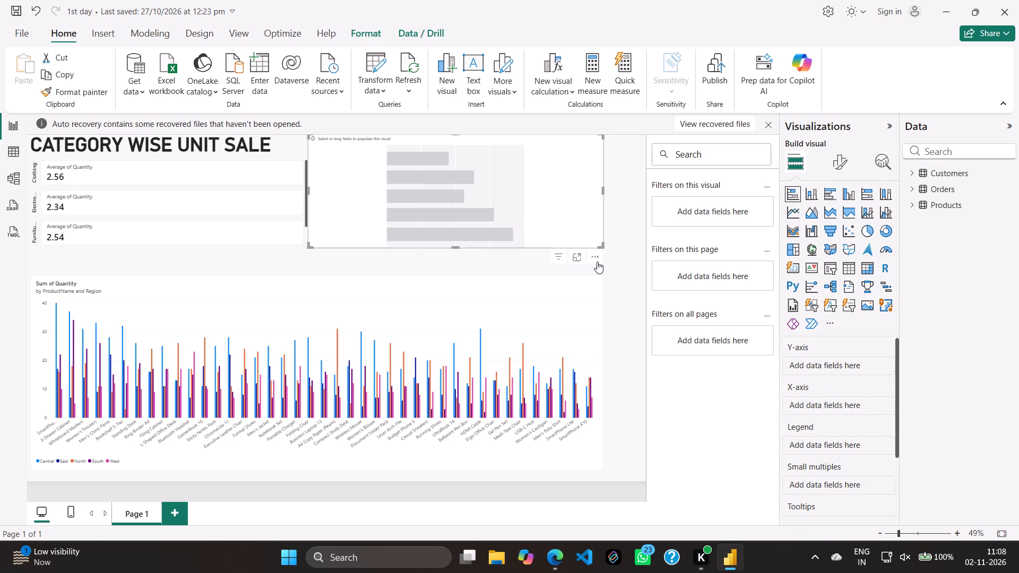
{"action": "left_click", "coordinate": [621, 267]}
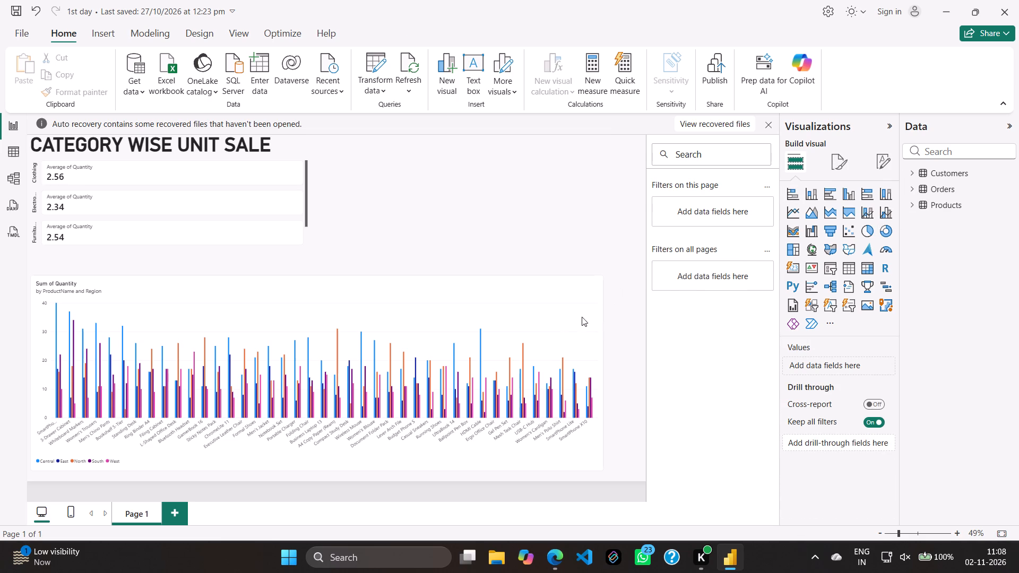
Narrow the Sum of Quantity column chart to about a quarter of its width.
{"action": "left_click", "coordinate": [527, 327]}
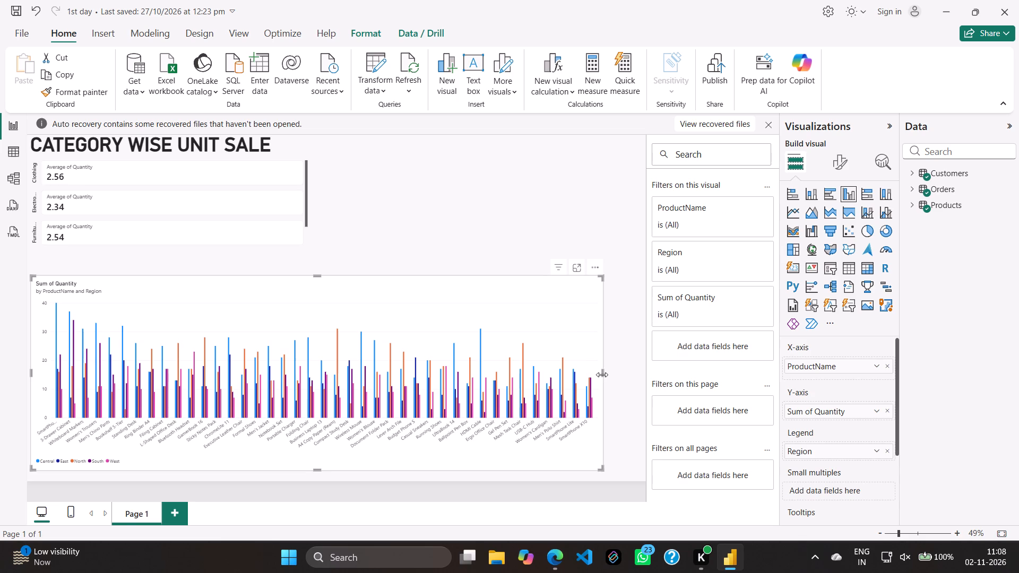
{"action": "left_click_drag", "start_coordinate": [602, 375], "coordinate": [179, 353]}
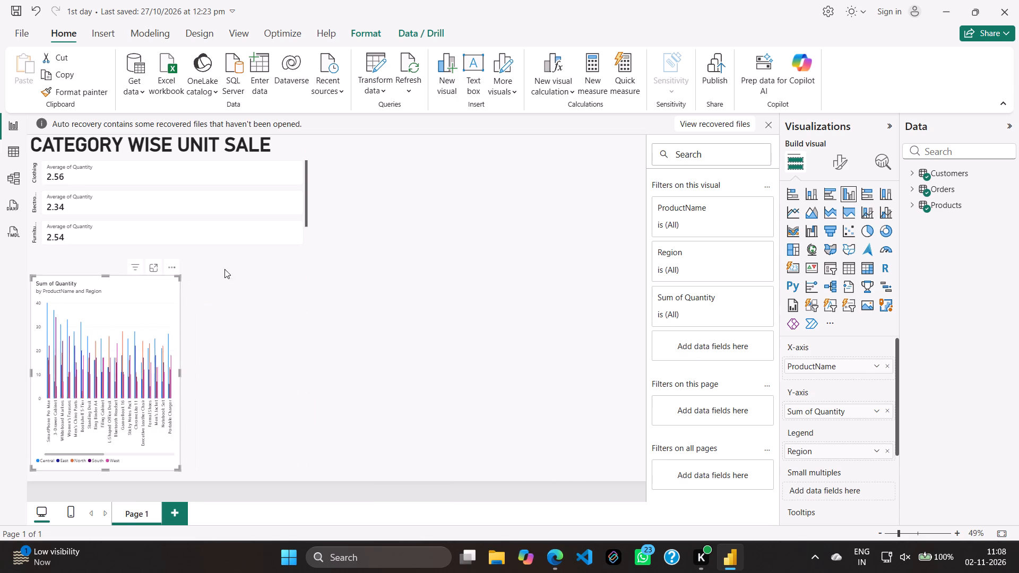
Shrink the Category Wise Unit Sale card visual to about a third of its width.
{"action": "left_click", "coordinate": [282, 206]}
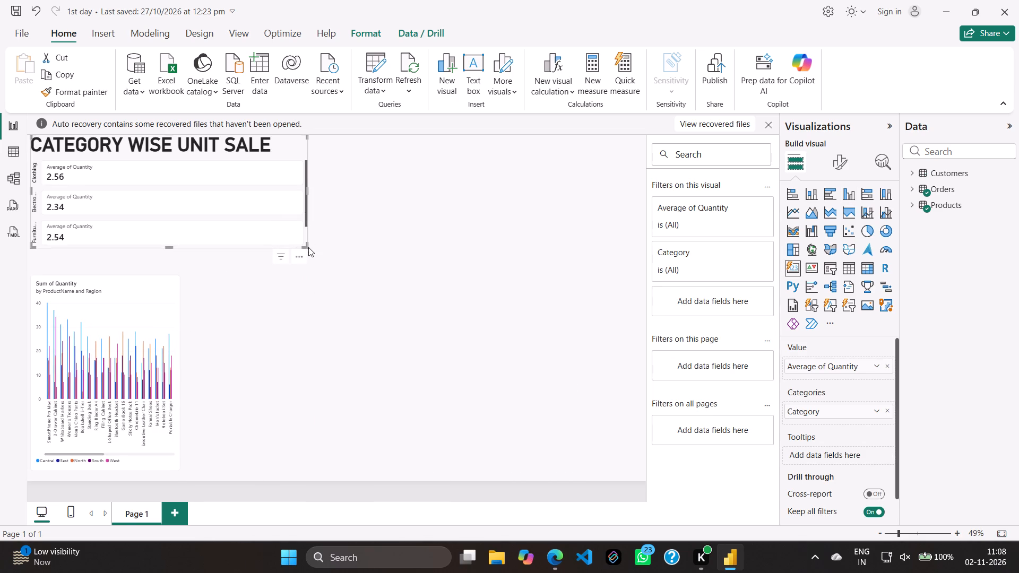
{"action": "left_click_drag", "start_coordinate": [307, 248], "coordinate": [114, 261]}
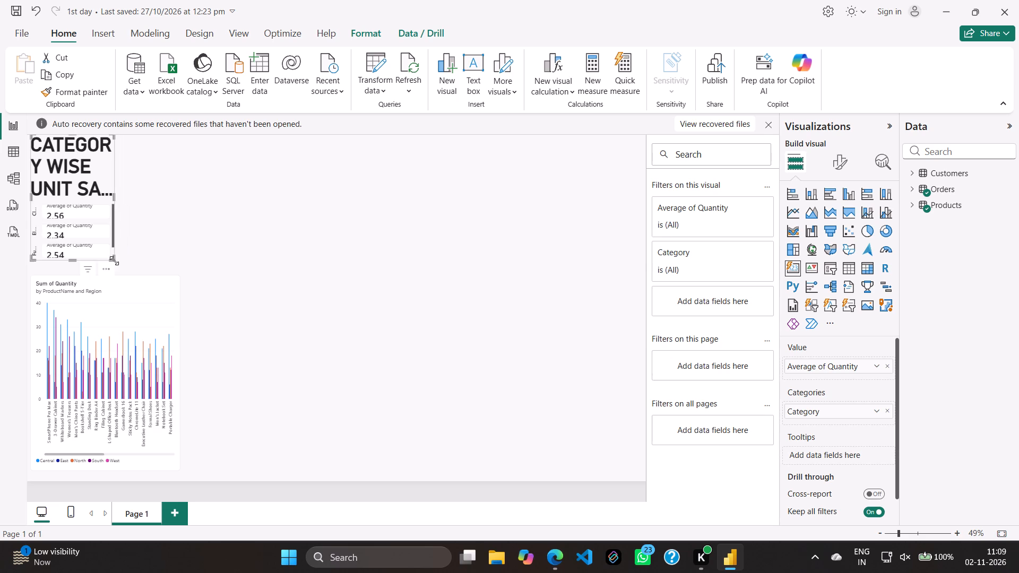
Move the Sum of Quantity column chart up beside the Category Wise Unit Sale card.
{"action": "left_click", "coordinate": [137, 315]}
{"action": "left_click_drag", "start_coordinate": [129, 286], "coordinate": [197, 255]}
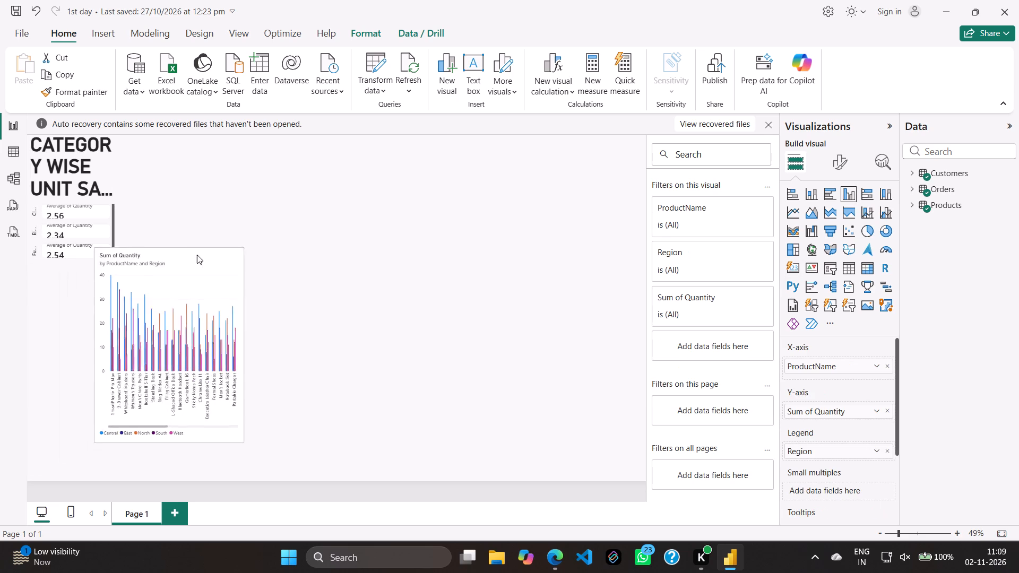
{"action": "left_click_drag", "start_coordinate": [197, 255], "coordinate": [282, 154]}
Reposition and resize the Category Wise Unit Sale card as a tall, narrow column along the page's left edge.
{"action": "left_click", "coordinate": [81, 240]}
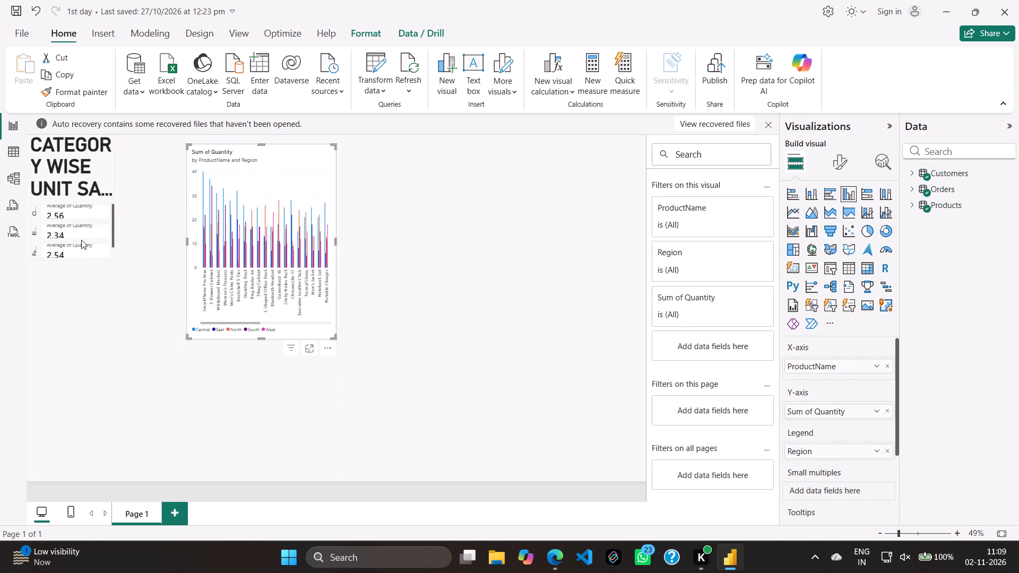
{"action": "left_click_drag", "start_coordinate": [109, 259], "coordinate": [128, 255]}
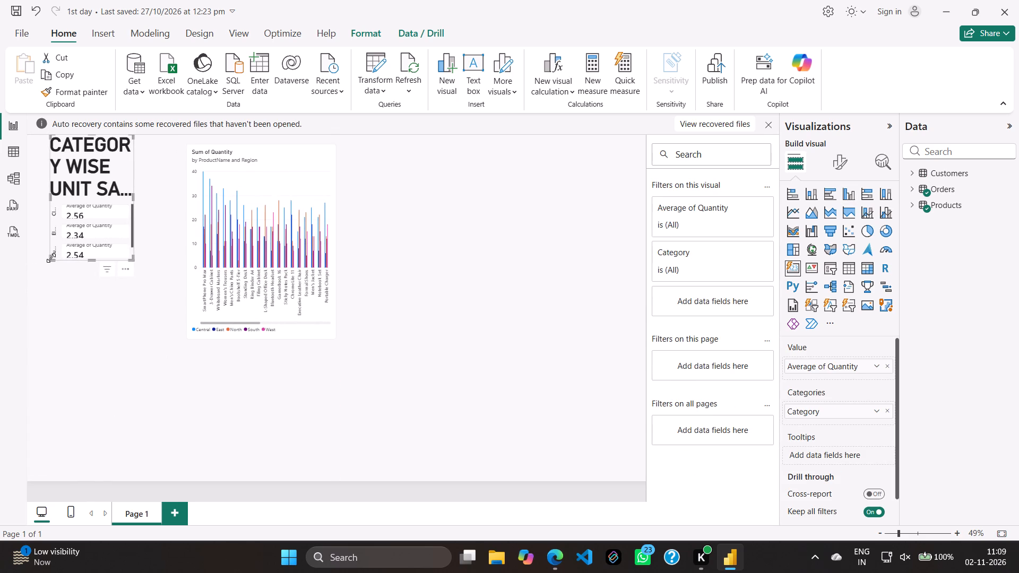
{"action": "left_click_drag", "start_coordinate": [51, 258], "coordinate": [25, 280]}
{"action": "left_click_drag", "start_coordinate": [81, 282], "coordinate": [82, 294]}
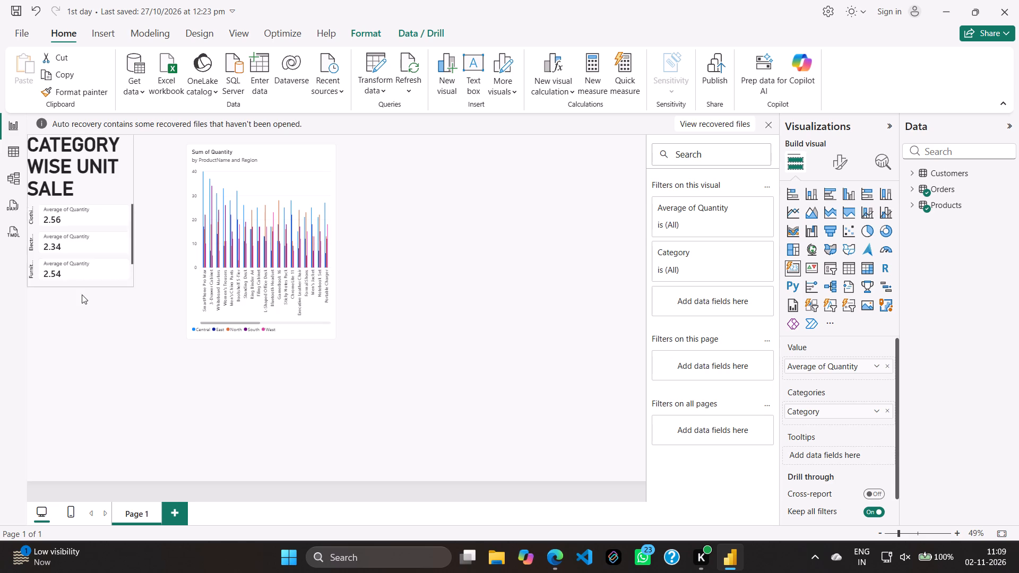
{"action": "left_click_drag", "start_coordinate": [82, 294], "coordinate": [79, 315]}
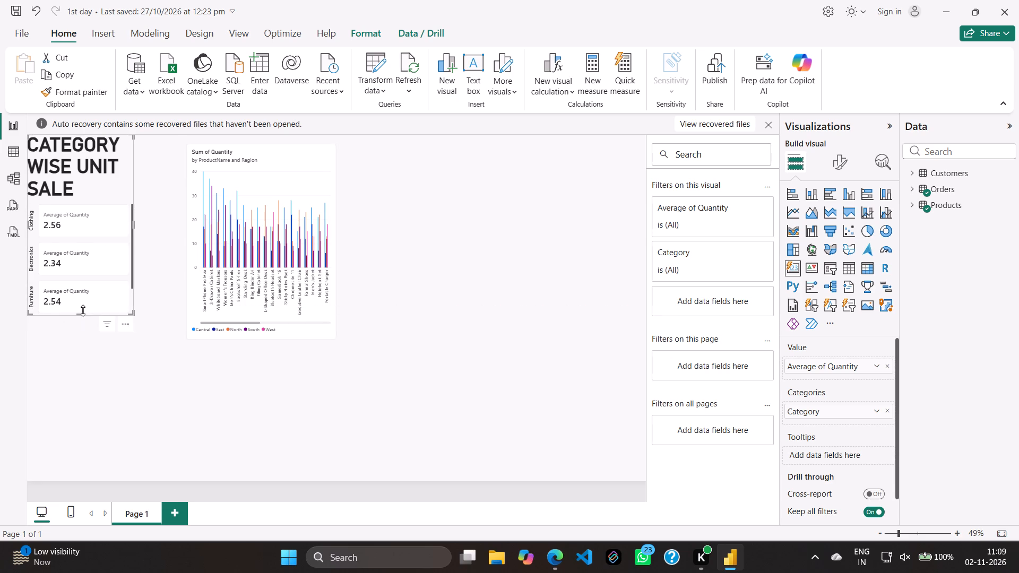
{"action": "left_click_drag", "start_coordinate": [83, 315], "coordinate": [80, 404]}
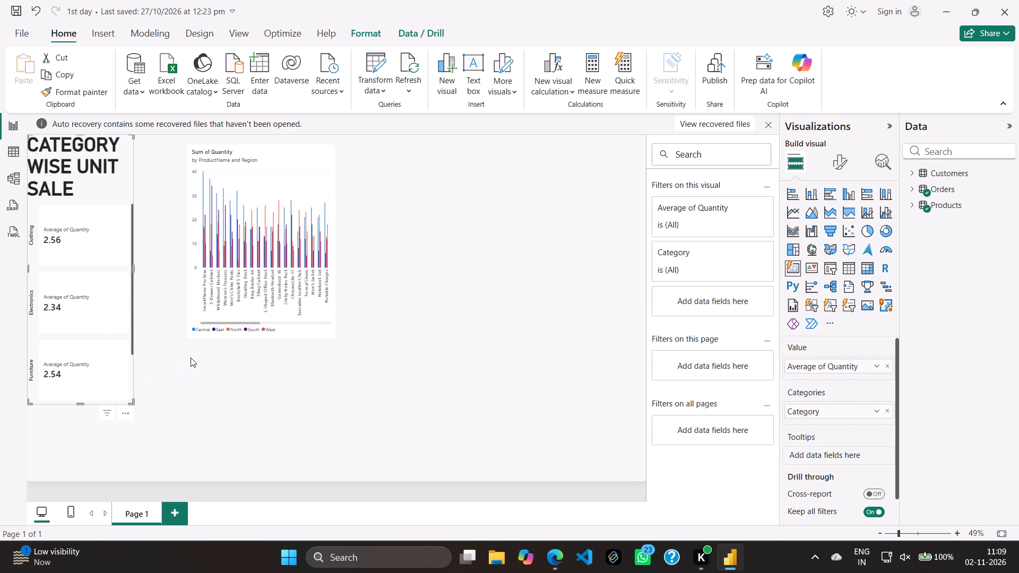
Look over the Customers and Products tables' data and return to the report page.
{"action": "left_click", "coordinate": [1, 151]}
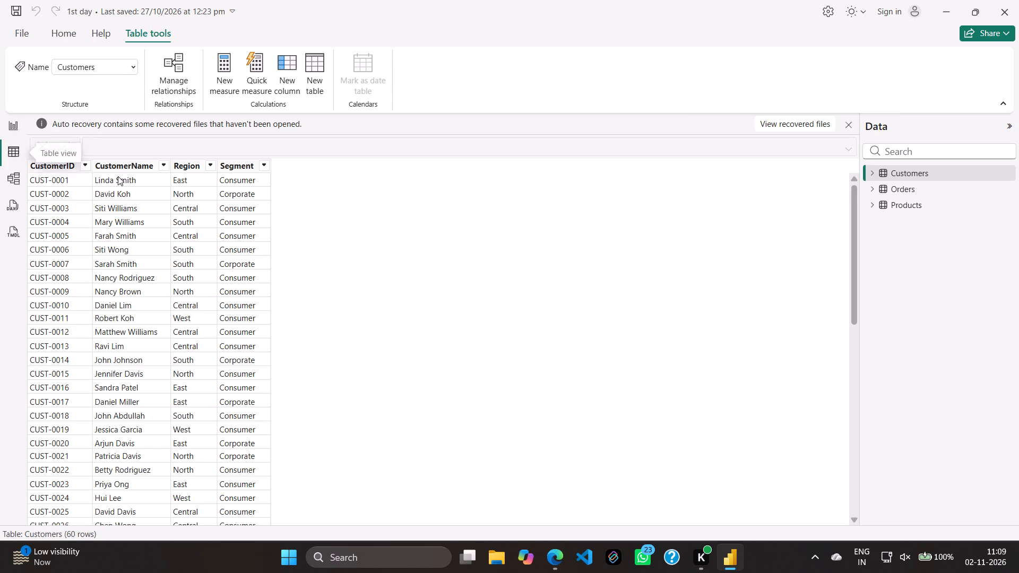
{"action": "left_click", "coordinate": [971, 186]}
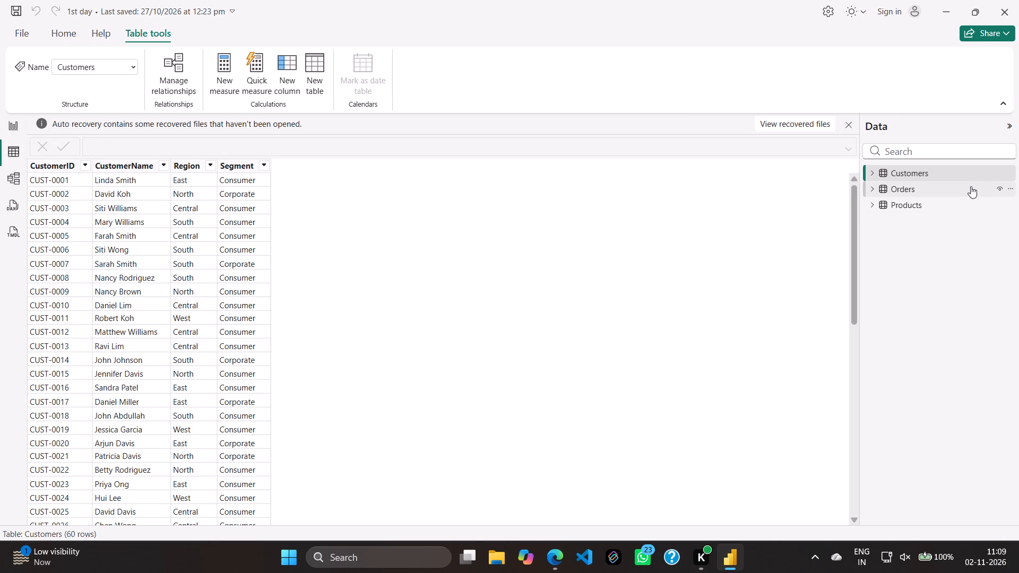
{"action": "left_click", "coordinate": [953, 202]}
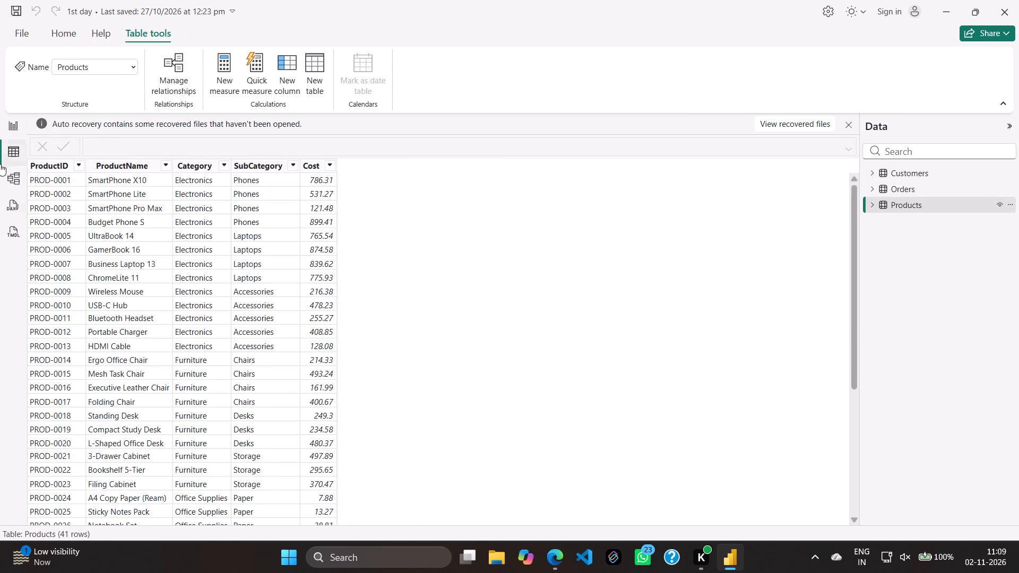
{"action": "left_click", "coordinate": [13, 151]}
{"action": "left_click", "coordinate": [14, 148]}
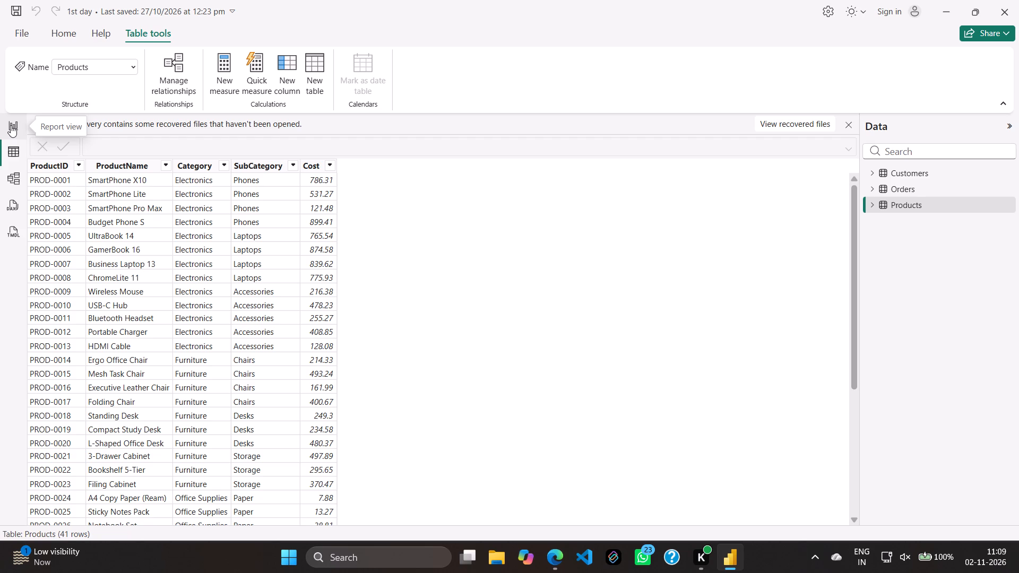
{"action": "left_click", "coordinate": [11, 125]}
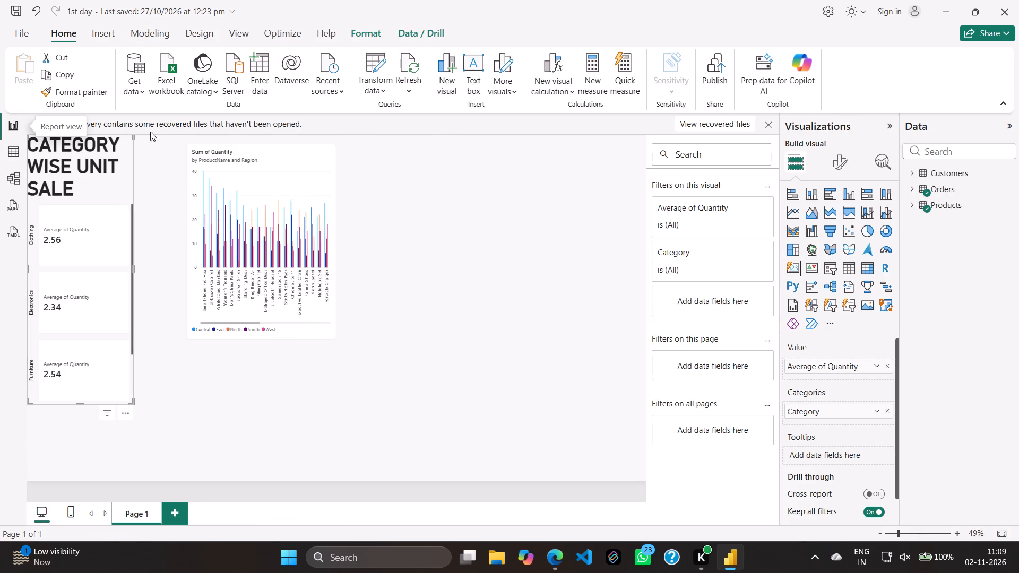
Dismiss the auto recovery notice and choose to remove the recovered files.
{"action": "left_click", "coordinate": [771, 129]}
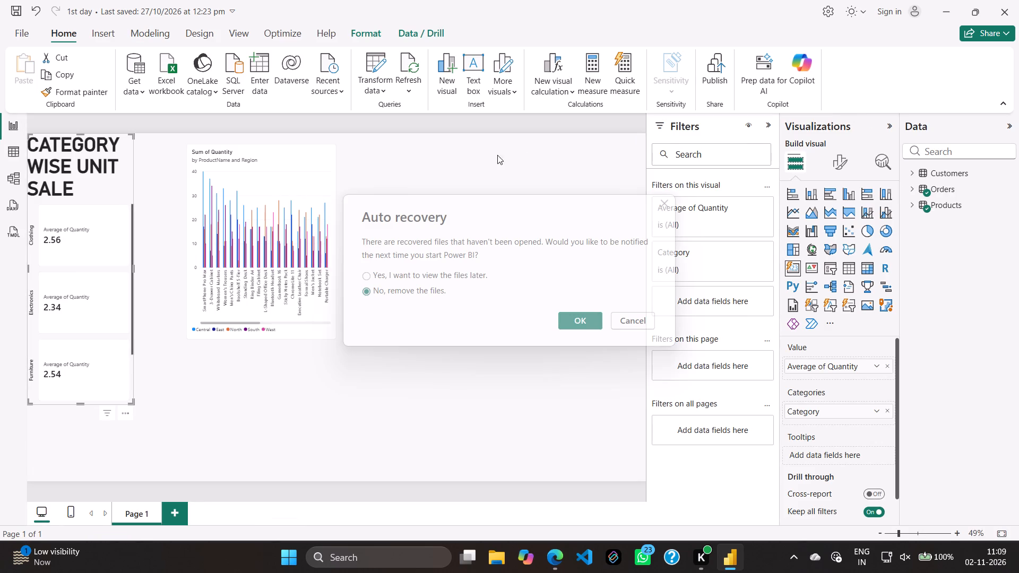
{"action": "left_click", "coordinate": [578, 320]}
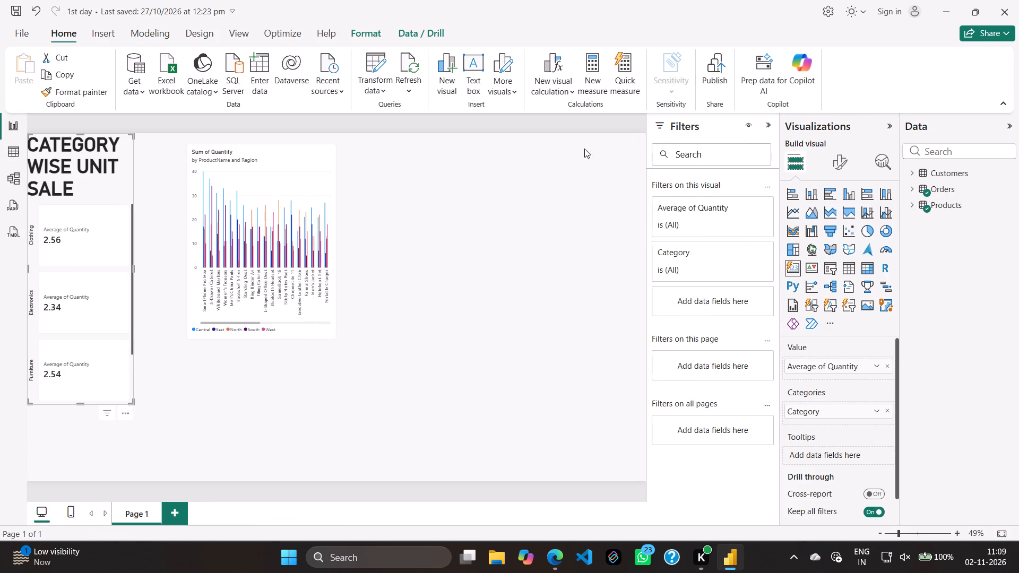
Collapse the Filters pane to enlarge the report canvas.
{"action": "left_click", "coordinate": [771, 125]}
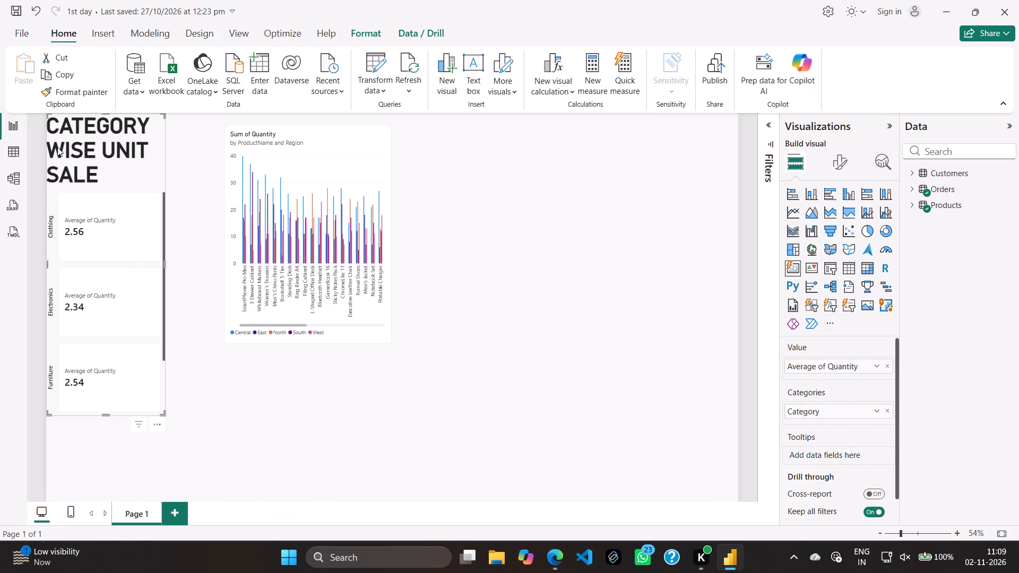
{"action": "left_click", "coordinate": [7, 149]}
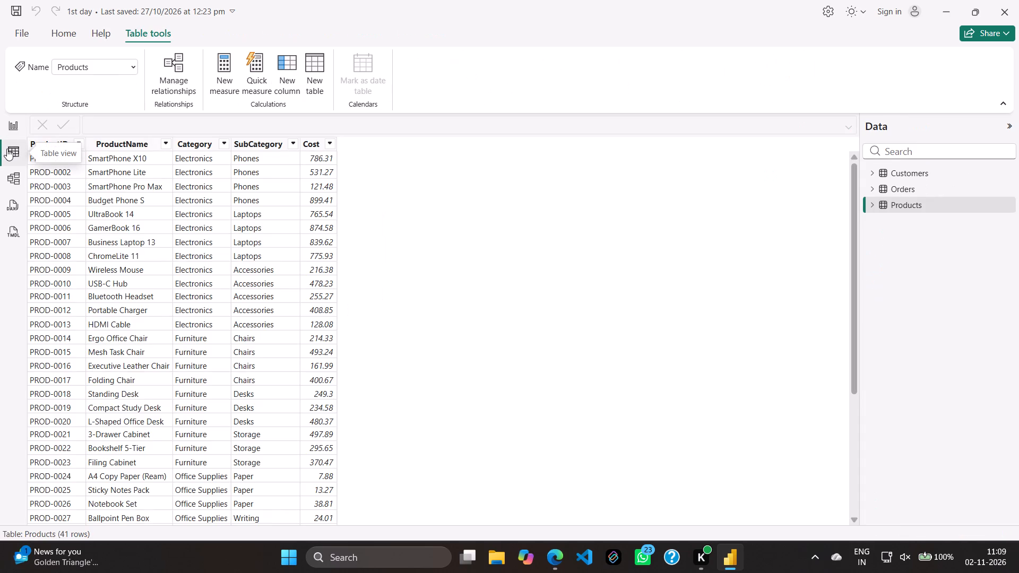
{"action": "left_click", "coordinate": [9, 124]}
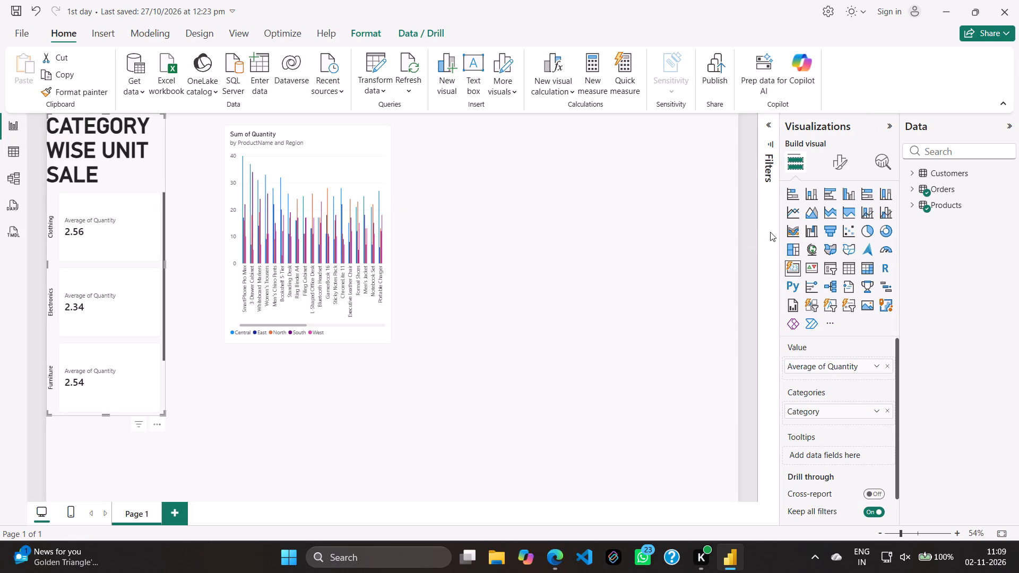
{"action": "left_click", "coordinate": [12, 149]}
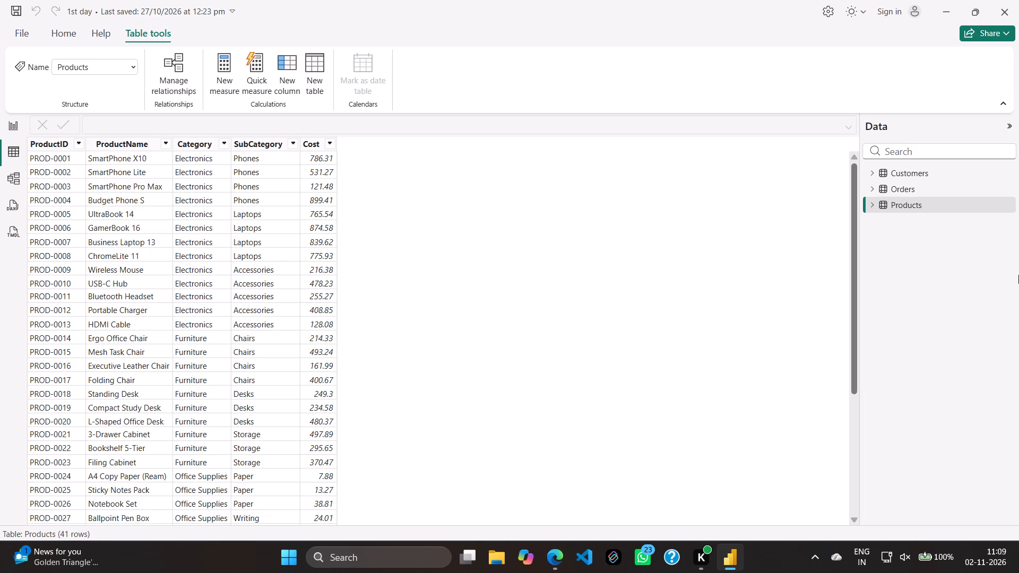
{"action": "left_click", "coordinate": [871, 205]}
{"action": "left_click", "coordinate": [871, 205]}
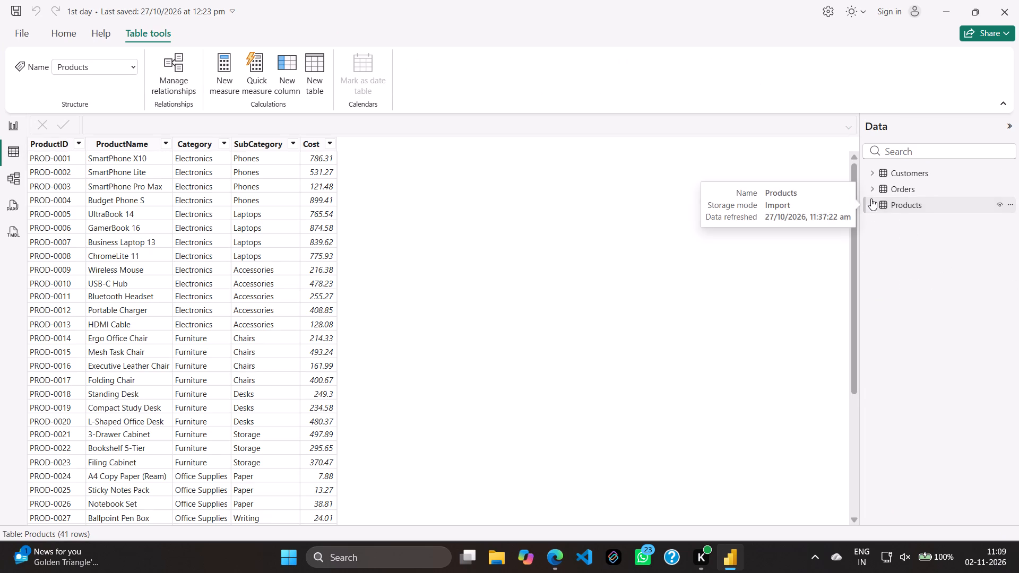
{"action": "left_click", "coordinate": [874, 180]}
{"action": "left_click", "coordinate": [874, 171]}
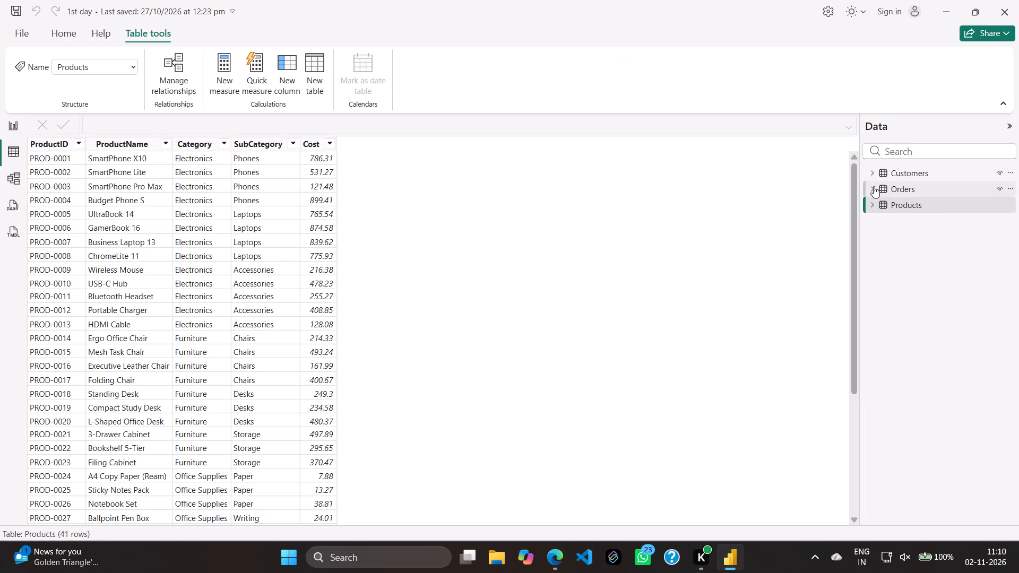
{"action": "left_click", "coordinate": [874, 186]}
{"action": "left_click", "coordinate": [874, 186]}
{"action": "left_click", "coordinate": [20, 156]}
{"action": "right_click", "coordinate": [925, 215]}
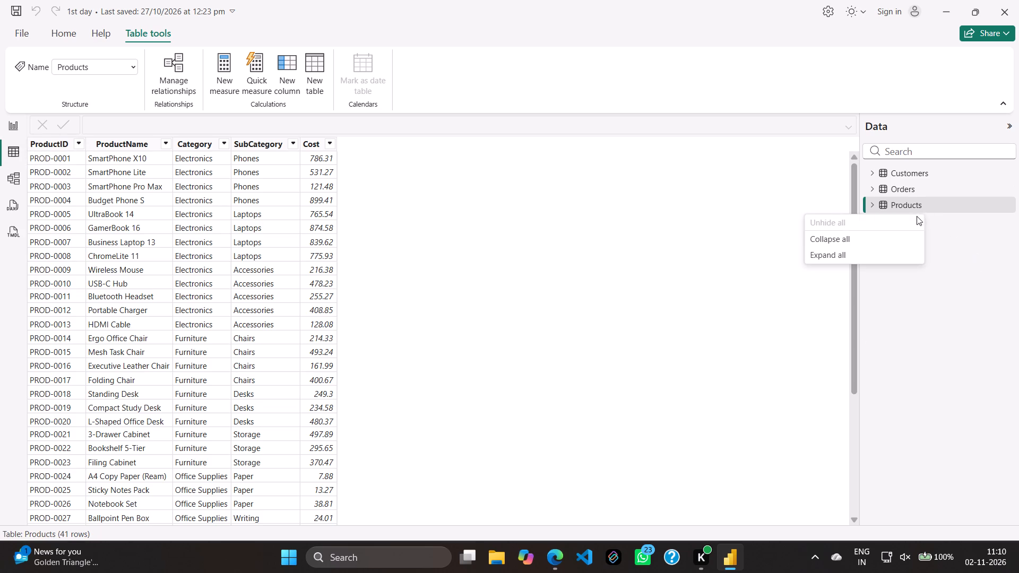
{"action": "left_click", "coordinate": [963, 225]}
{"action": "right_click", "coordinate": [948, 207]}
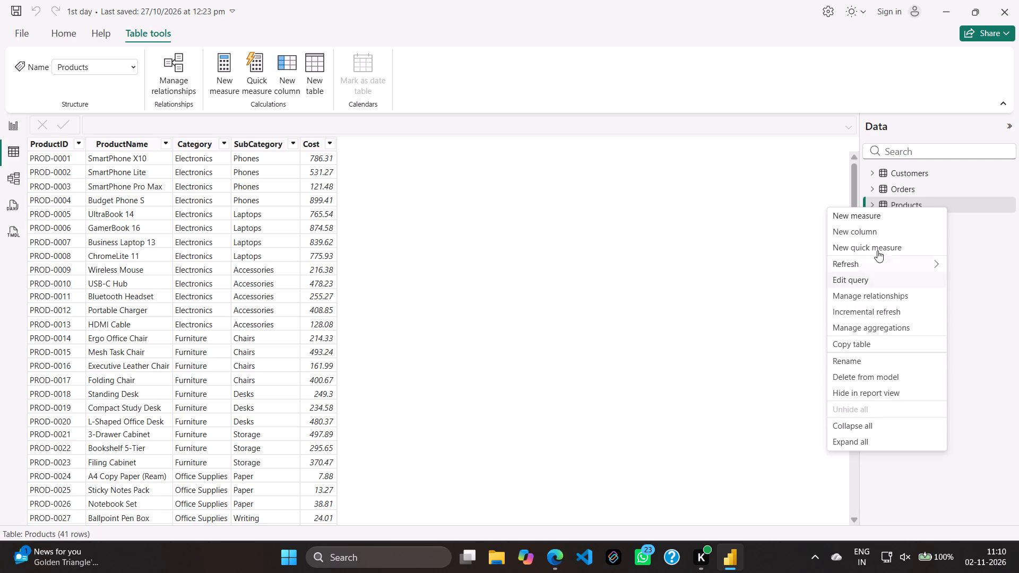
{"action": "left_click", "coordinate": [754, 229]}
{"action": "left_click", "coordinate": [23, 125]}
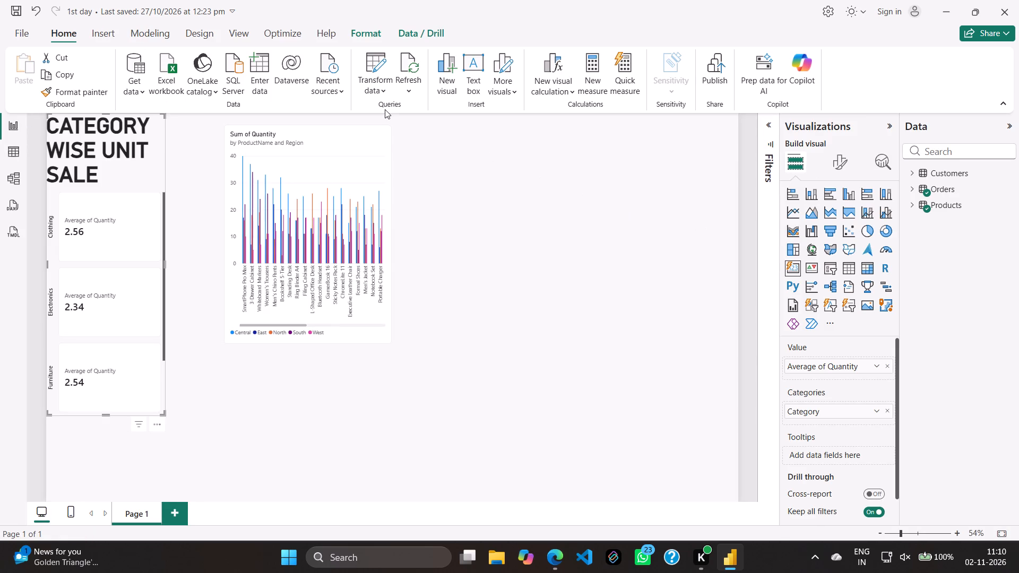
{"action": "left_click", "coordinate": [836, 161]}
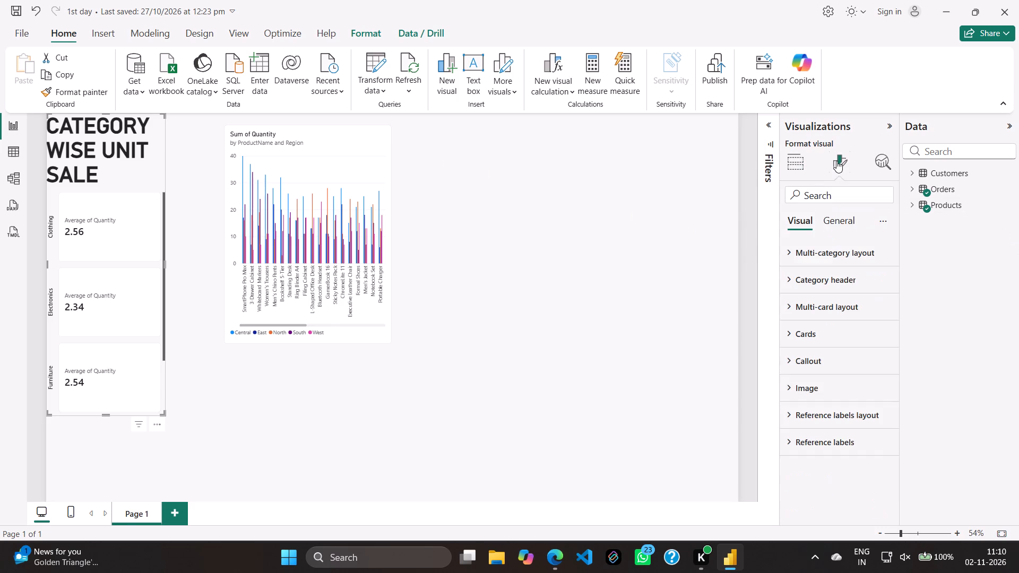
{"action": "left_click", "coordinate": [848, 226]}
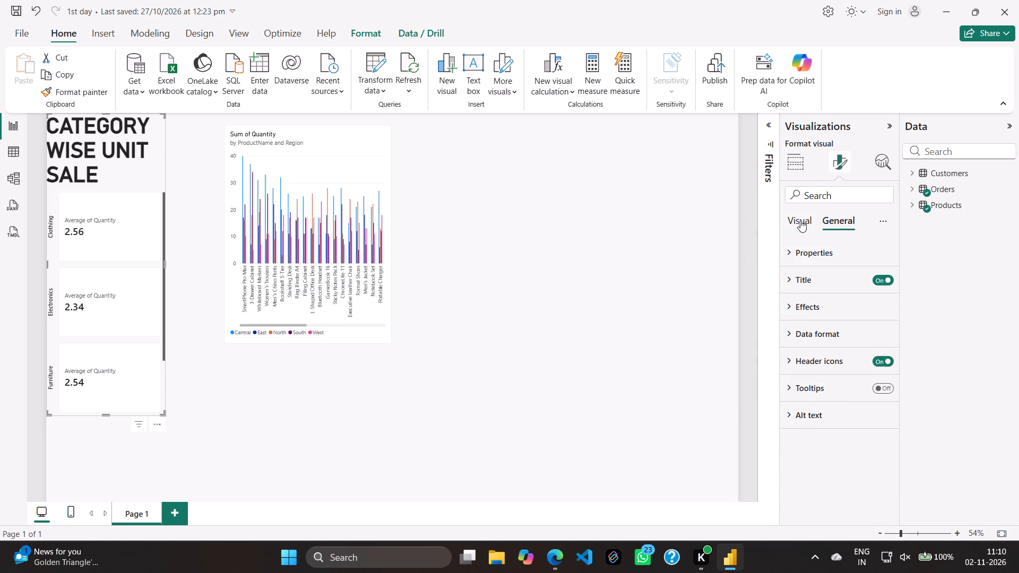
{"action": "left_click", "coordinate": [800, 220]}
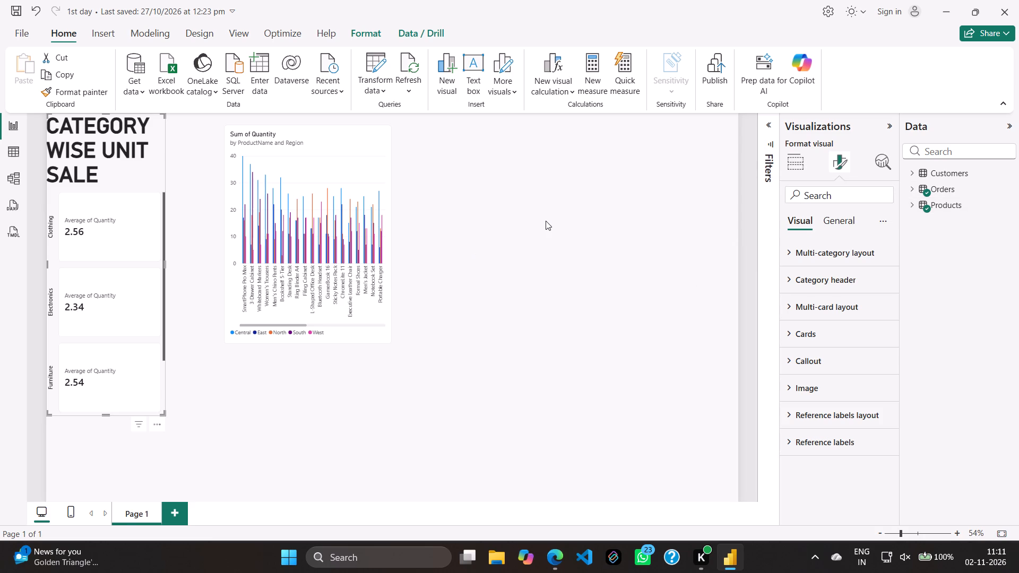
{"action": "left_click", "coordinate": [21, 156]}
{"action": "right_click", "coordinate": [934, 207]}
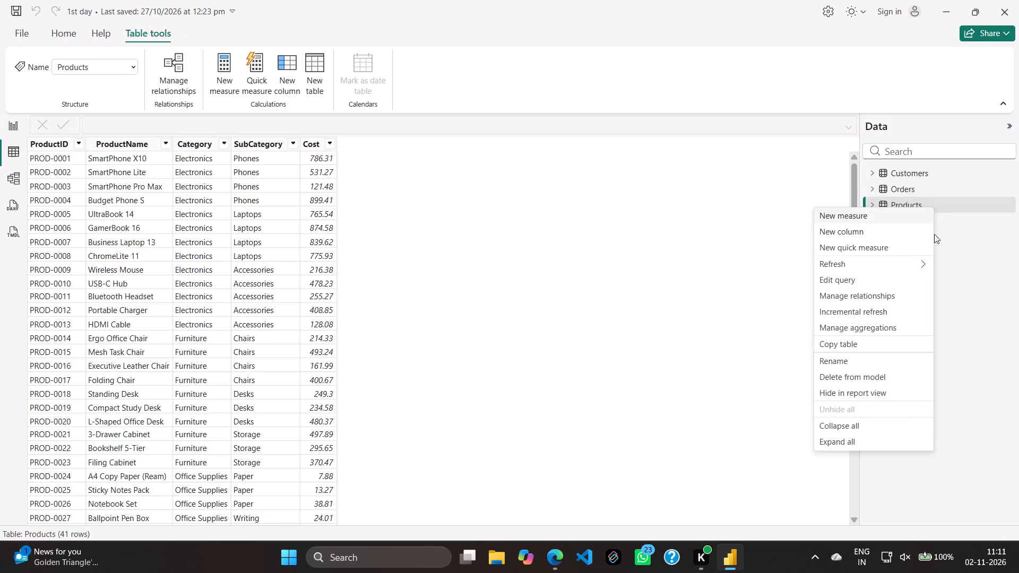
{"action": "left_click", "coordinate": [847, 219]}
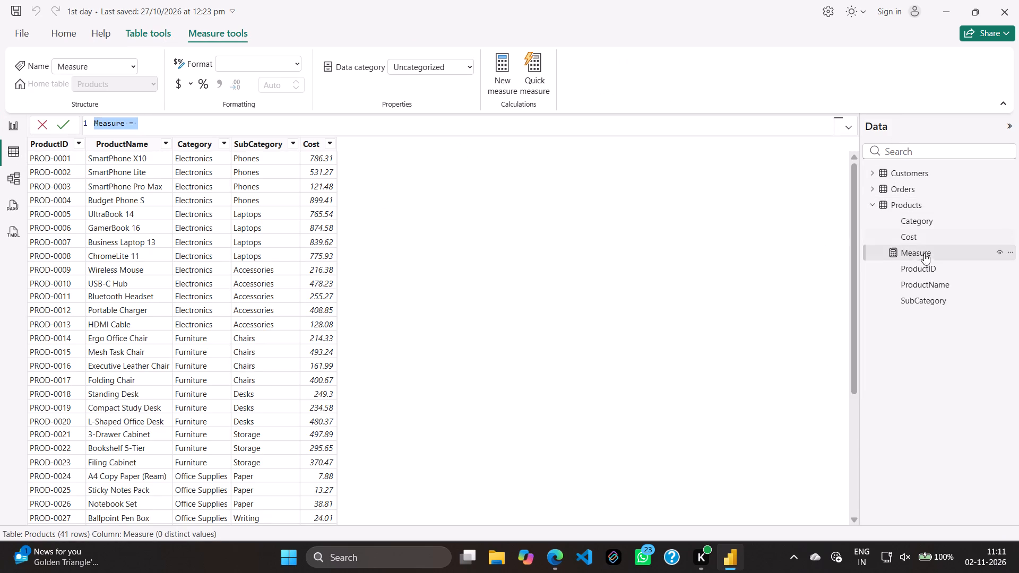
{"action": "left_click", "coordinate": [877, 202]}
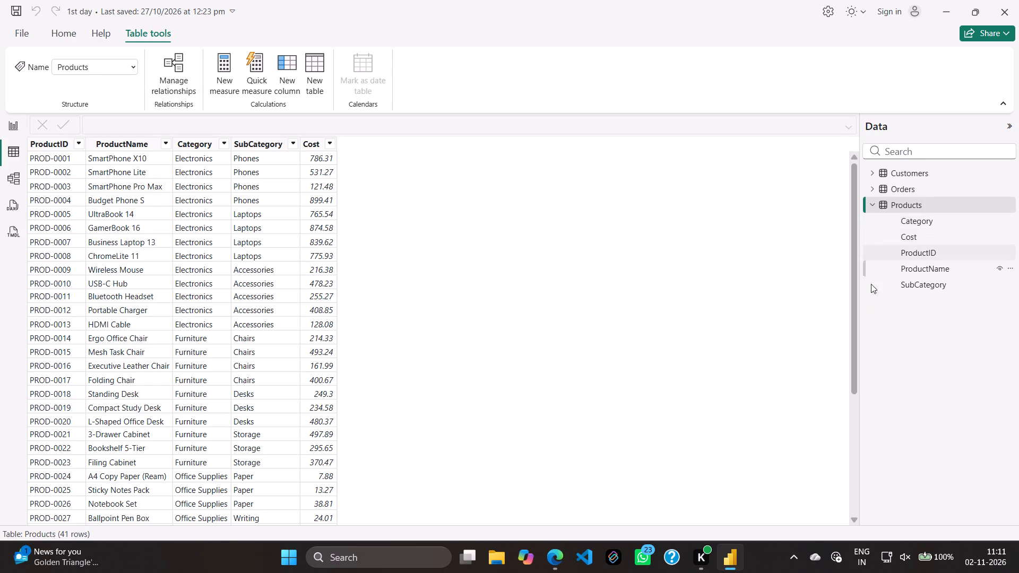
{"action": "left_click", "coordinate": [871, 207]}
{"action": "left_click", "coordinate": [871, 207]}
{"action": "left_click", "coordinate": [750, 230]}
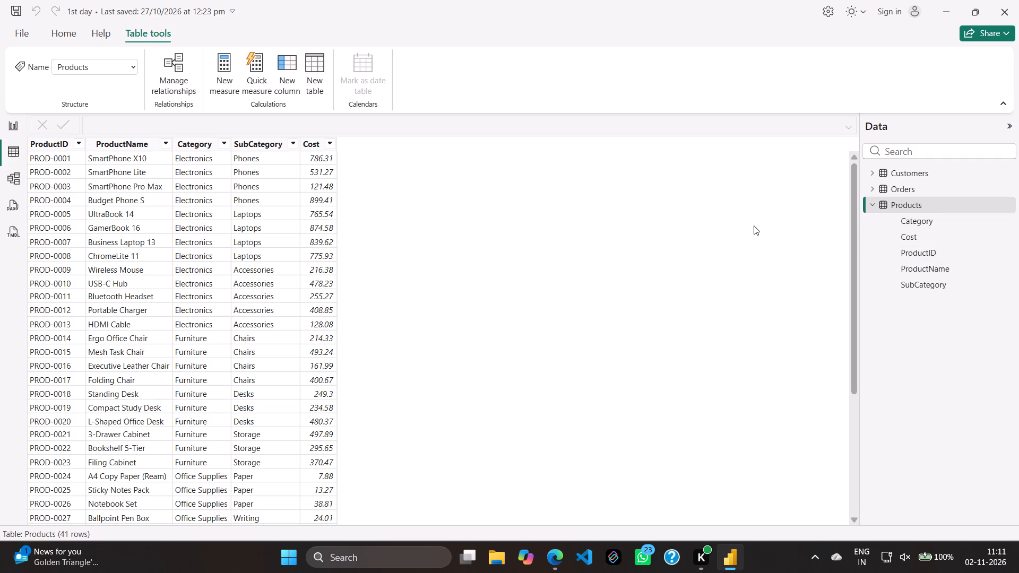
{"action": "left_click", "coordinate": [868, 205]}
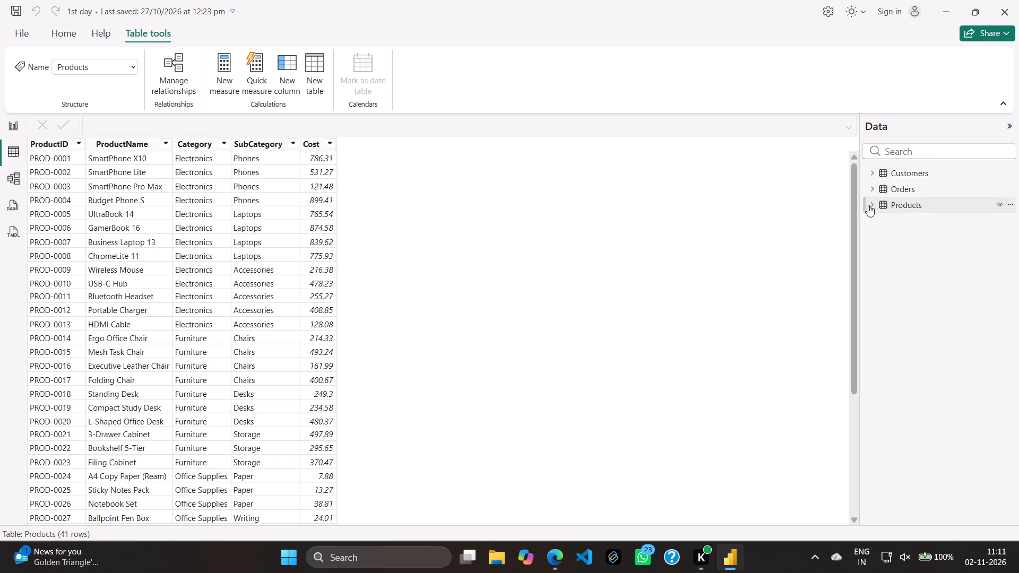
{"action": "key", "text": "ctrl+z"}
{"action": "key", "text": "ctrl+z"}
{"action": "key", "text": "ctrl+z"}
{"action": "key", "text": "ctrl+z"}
Look through the Orders table's records, examining the order and ship dates, quantities, unit prices and discounts.
{"action": "left_click", "coordinate": [881, 192], "text": "ctrl"}
{"action": "left_click", "coordinate": [886, 203]}
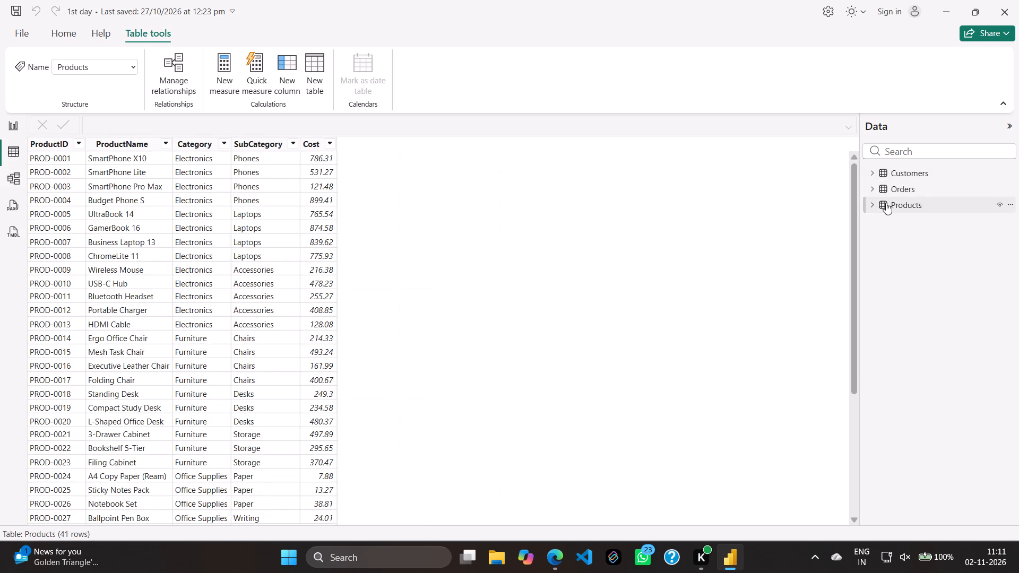
{"action": "left_click", "coordinate": [879, 181]}
{"action": "scroll", "coordinate": [429, 252], "scroll_direction": "down", "scroll_amount": 7}
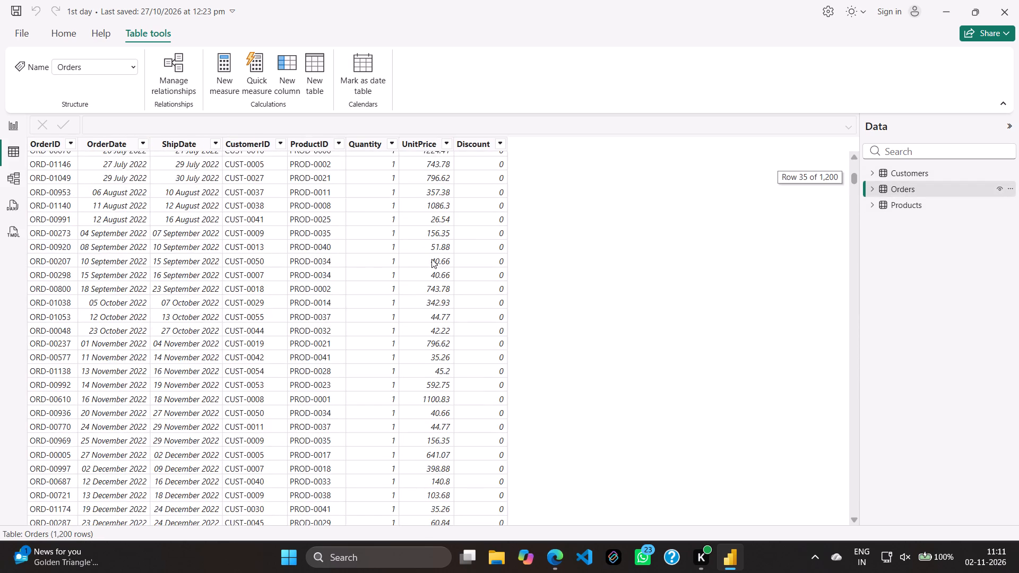
{"action": "scroll", "coordinate": [431, 259], "scroll_direction": "down", "scroll_amount": 16}
{"action": "scroll", "coordinate": [431, 259], "scroll_direction": "down", "scroll_amount": 15}
{"action": "scroll", "coordinate": [431, 259], "scroll_direction": "up", "scroll_amount": 10}
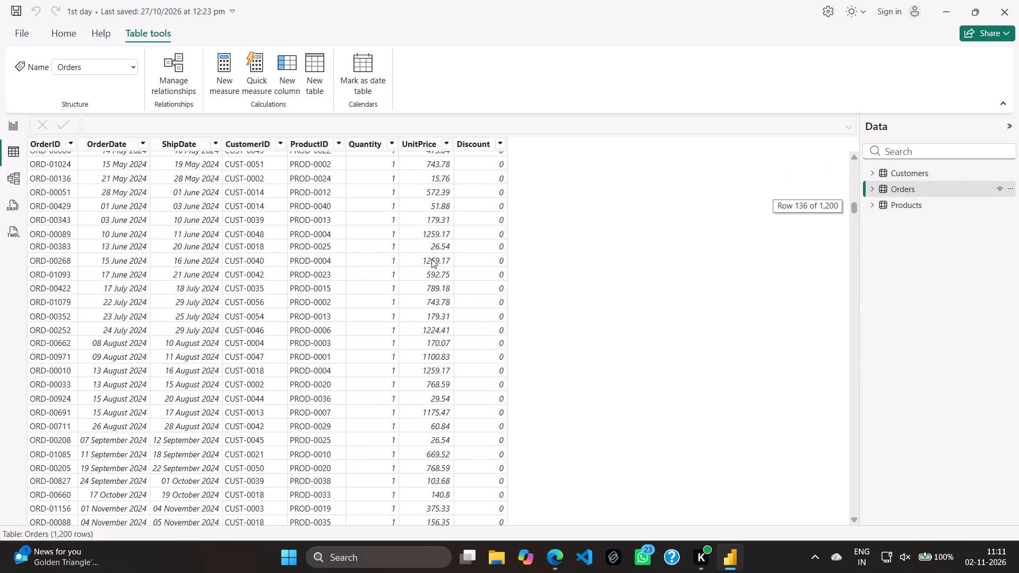
{"action": "scroll", "coordinate": [431, 259], "scroll_direction": "up", "scroll_amount": 20}
{"action": "scroll", "coordinate": [431, 259], "scroll_direction": "up", "scroll_amount": 20}
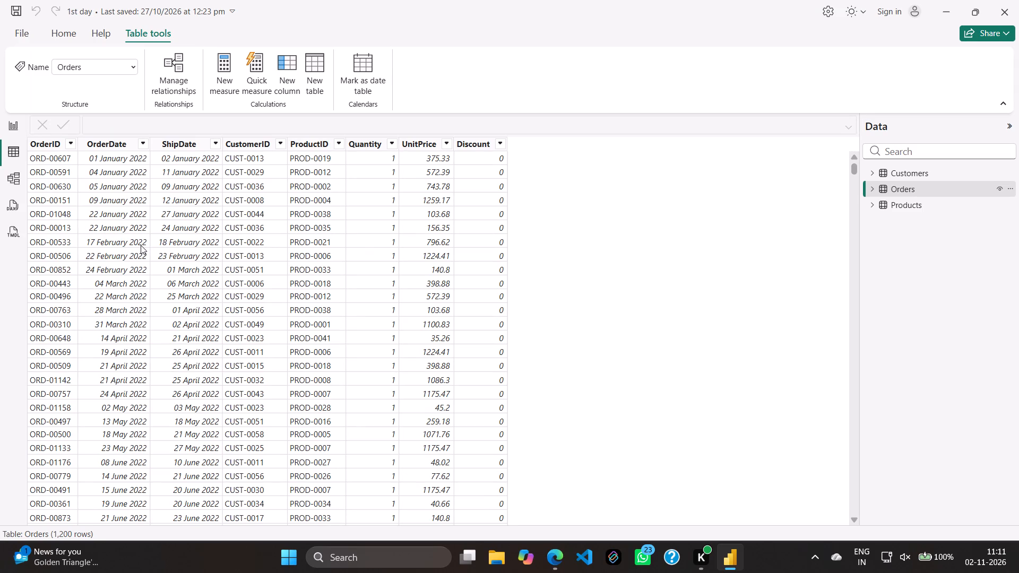
{"action": "scroll", "coordinate": [141, 245], "scroll_direction": "down", "scroll_amount": 15}
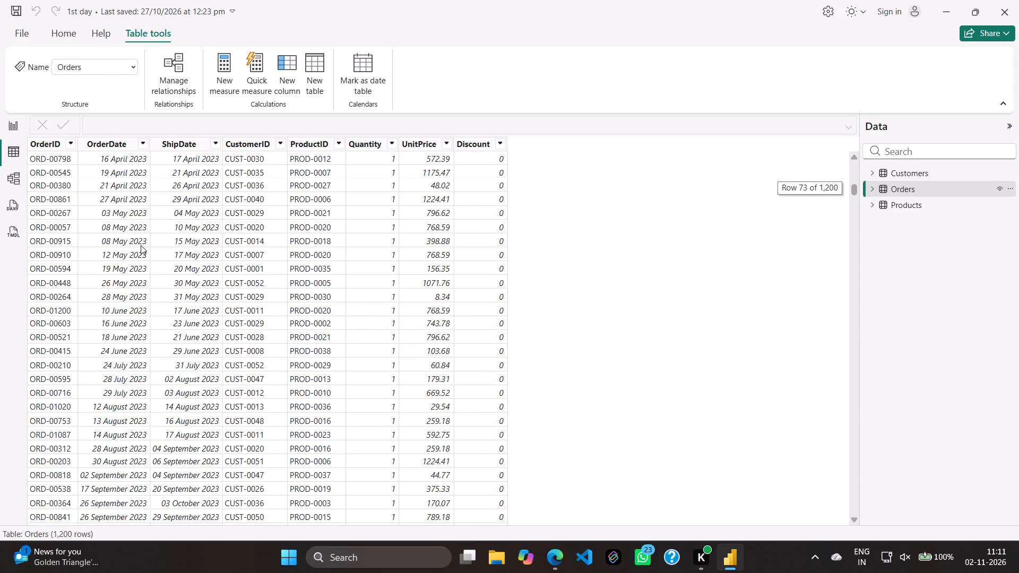
{"action": "scroll", "coordinate": [141, 245], "scroll_direction": "down", "scroll_amount": 15}
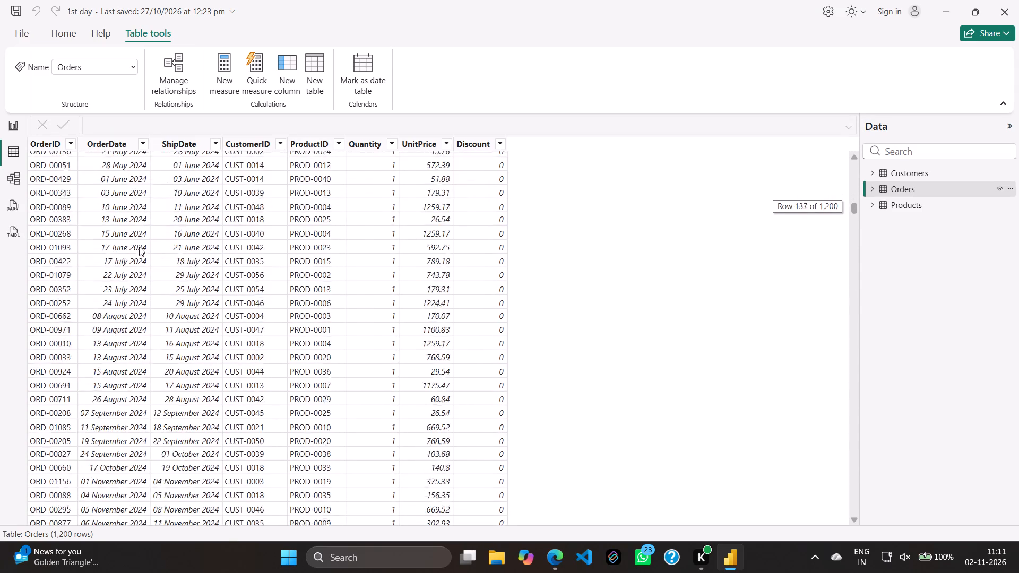
{"action": "scroll", "coordinate": [139, 247], "scroll_direction": "down", "scroll_amount": 13}
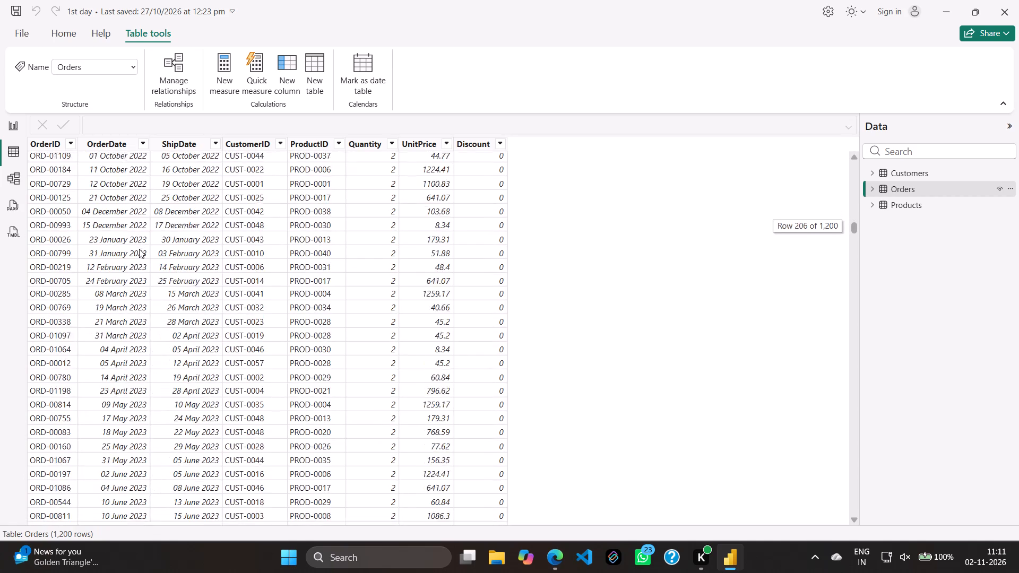
{"action": "scroll", "coordinate": [139, 249], "scroll_direction": "down", "scroll_amount": 10}
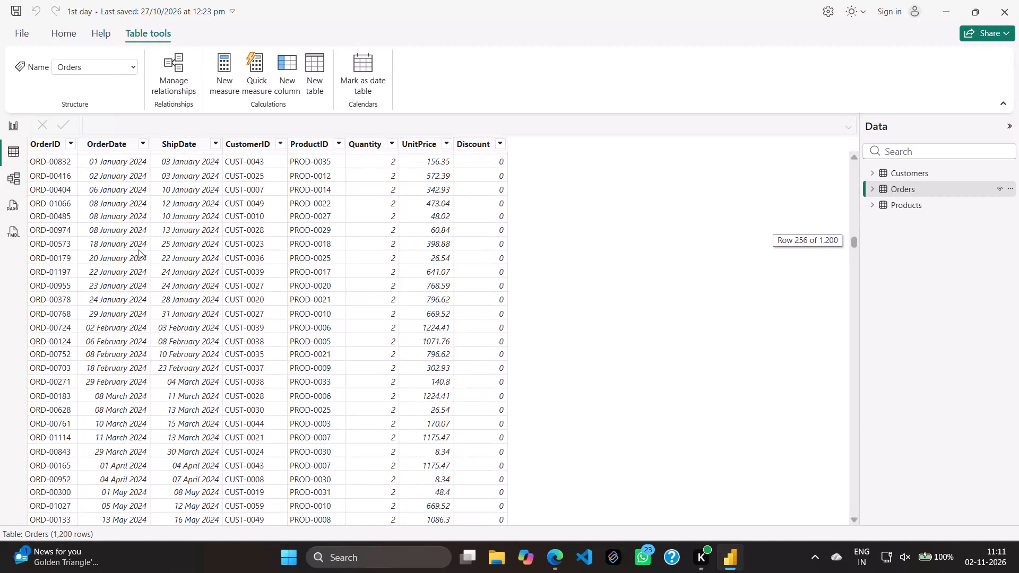
{"action": "scroll", "coordinate": [139, 249], "scroll_direction": "down", "scroll_amount": 13}
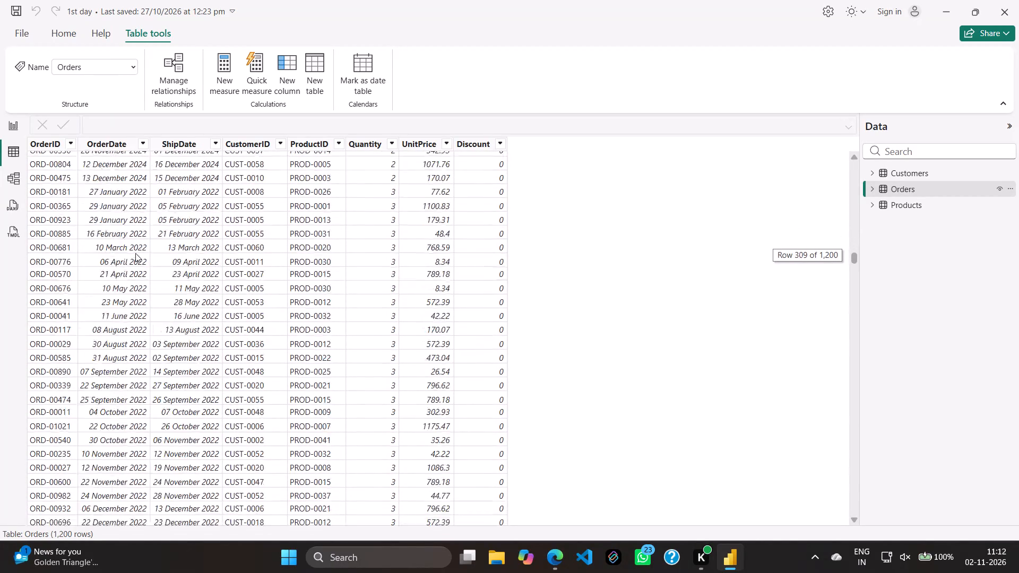
{"action": "scroll", "coordinate": [135, 253], "scroll_direction": "down", "scroll_amount": 19}
{"action": "scroll", "coordinate": [128, 259], "scroll_direction": "down", "scroll_amount": 5}
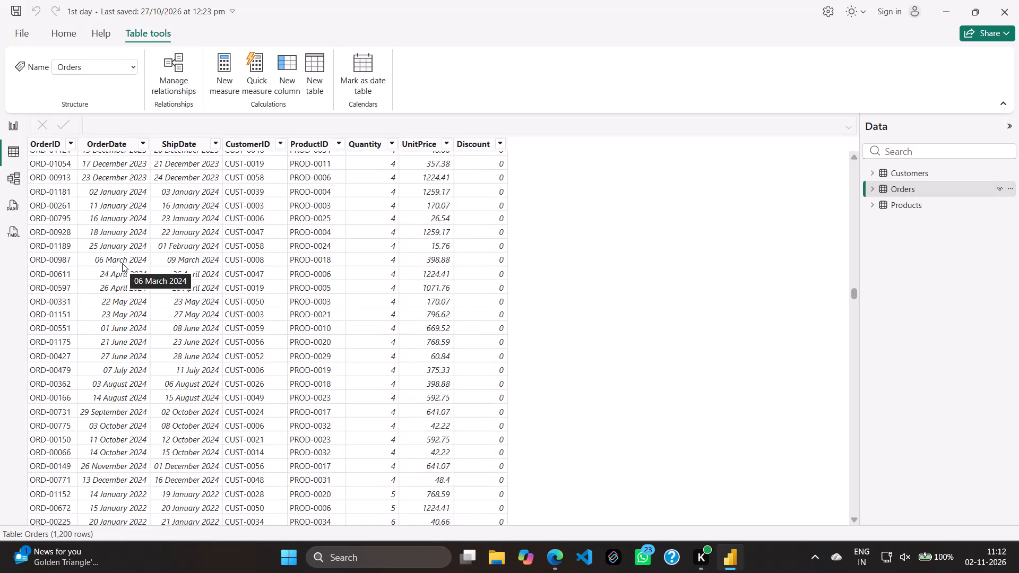
{"action": "scroll", "coordinate": [122, 263], "scroll_direction": "down", "scroll_amount": 15}
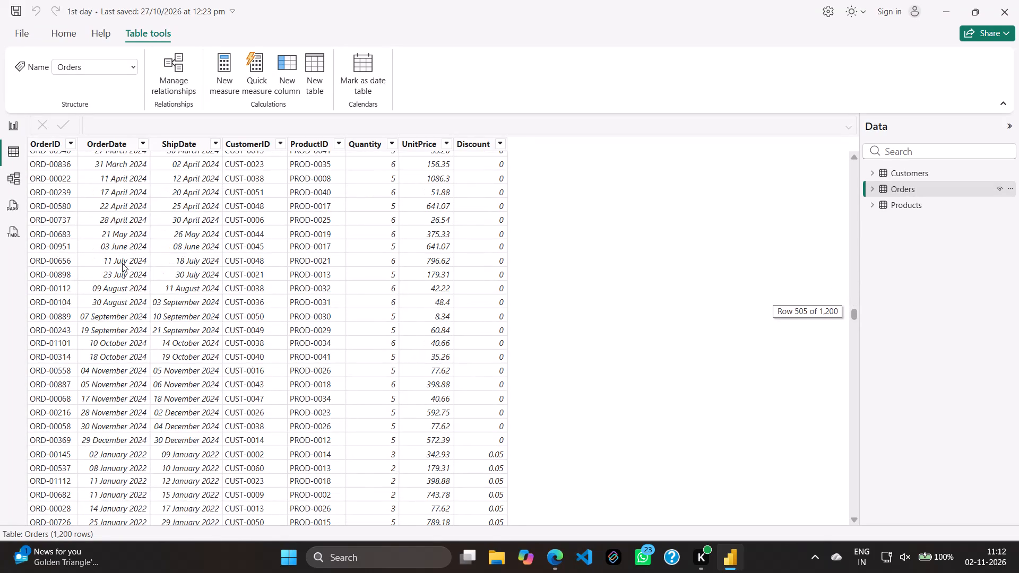
{"action": "scroll", "coordinate": [122, 263], "scroll_direction": "down", "scroll_amount": 5}
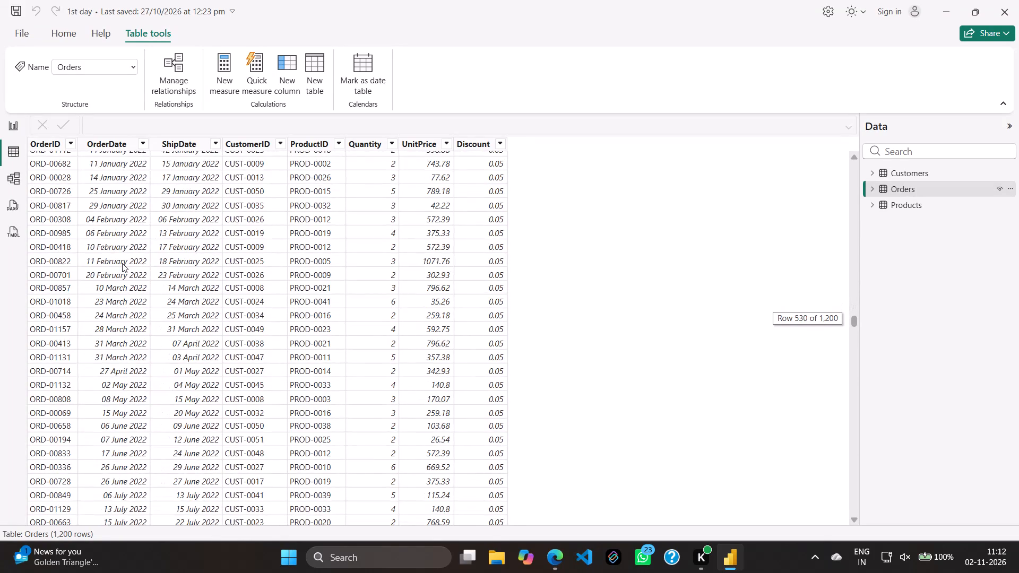
{"action": "scroll", "coordinate": [122, 263], "scroll_direction": "down", "scroll_amount": 7}
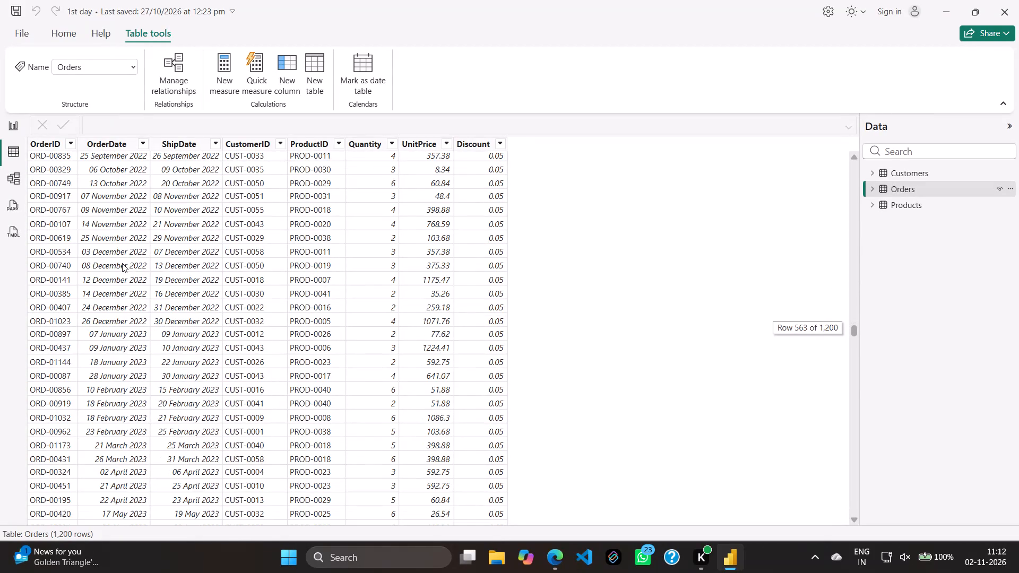
{"action": "scroll", "coordinate": [122, 263], "scroll_direction": "down", "scroll_amount": 8}
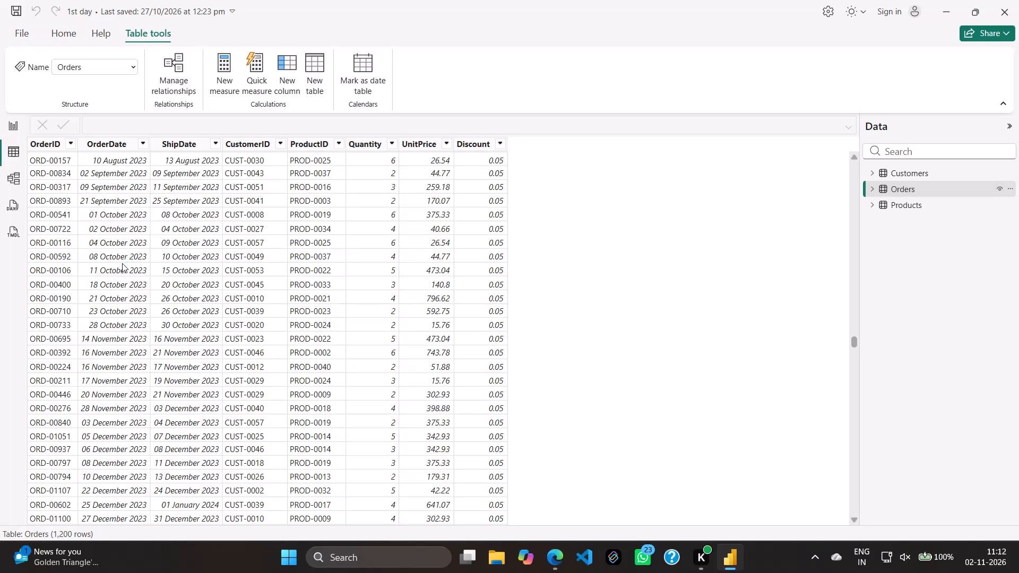
Look through more of the Orders table's records by order date and return to the report page.
{"action": "scroll", "coordinate": [122, 263], "scroll_direction": "down", "scroll_amount": 8}
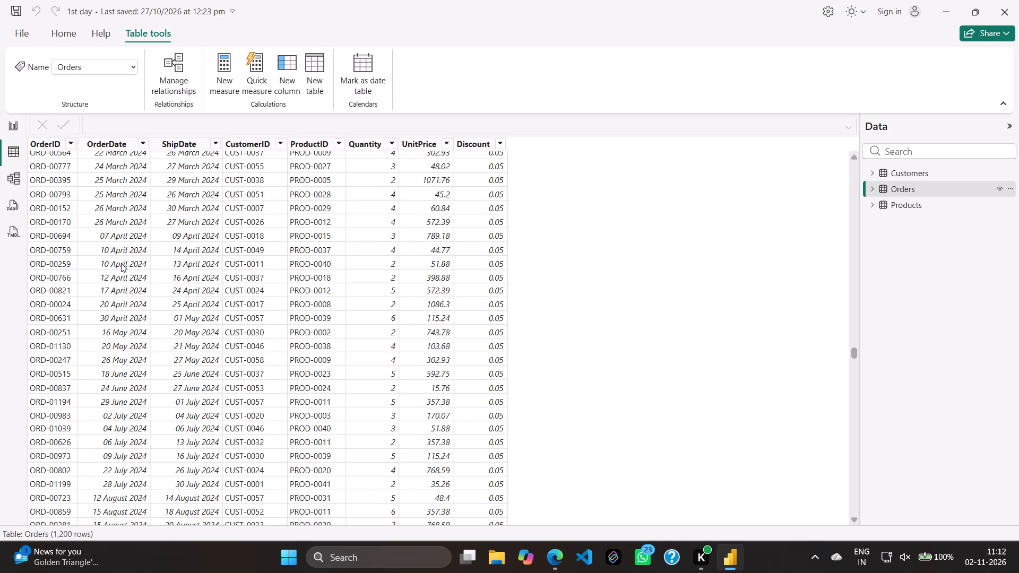
{"action": "scroll", "coordinate": [148, 245], "scroll_direction": "down", "scroll_amount": 6}
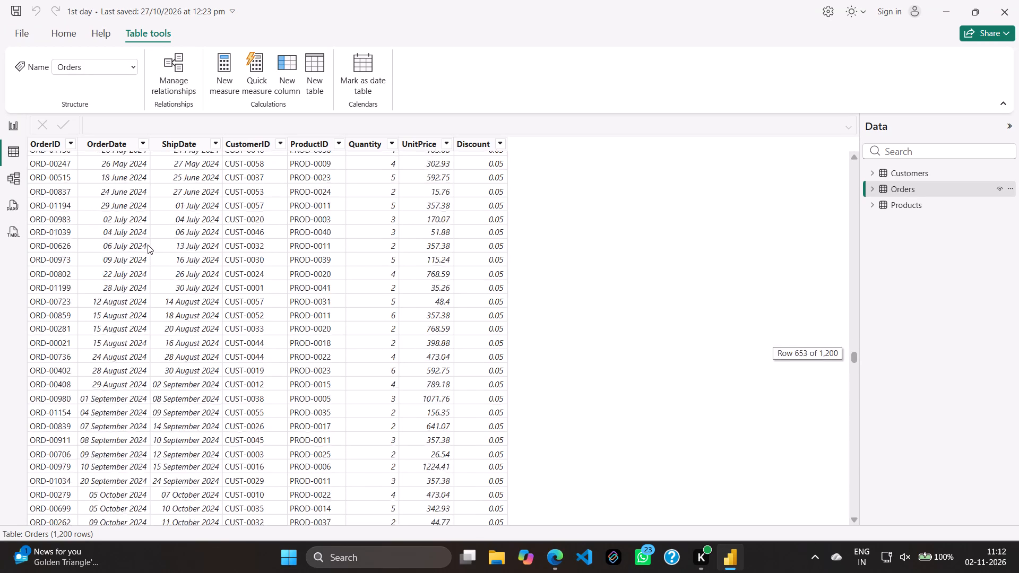
{"action": "scroll", "coordinate": [148, 245], "scroll_direction": "down", "scroll_amount": 9}
{"action": "scroll", "coordinate": [148, 245], "scroll_direction": "up", "scroll_amount": 9}
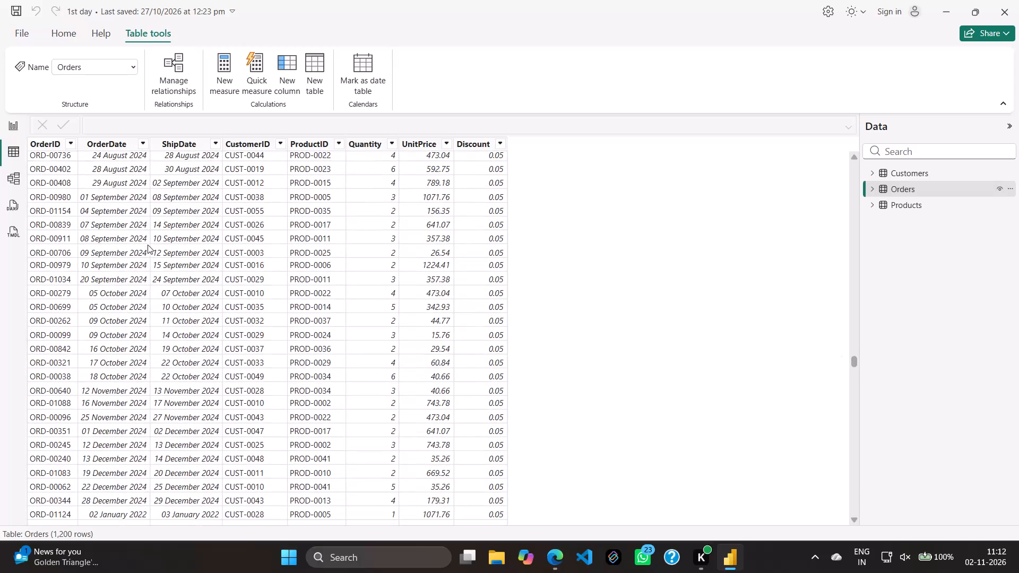
{"action": "scroll", "coordinate": [148, 245], "scroll_direction": "up", "scroll_amount": 3}
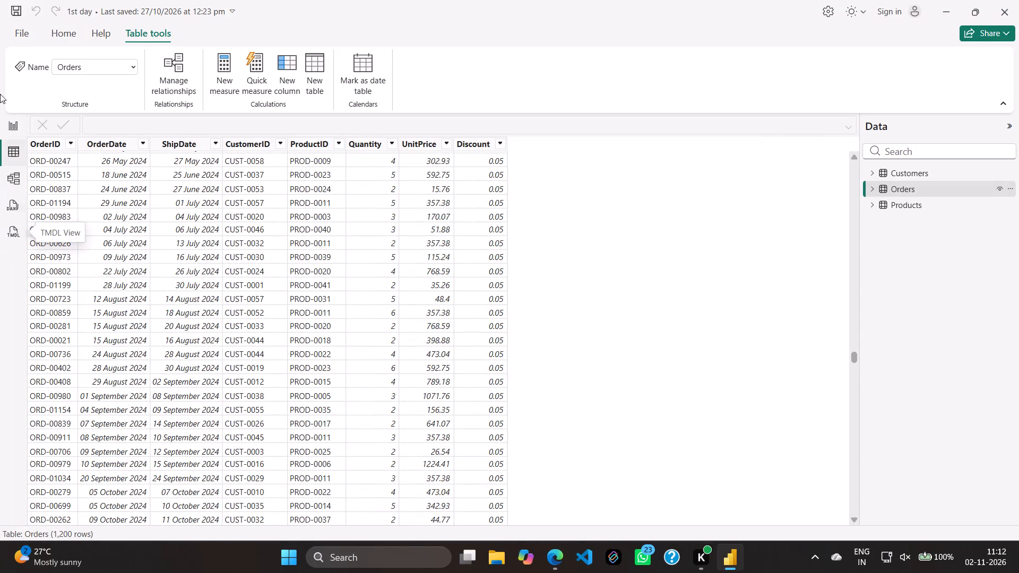
{"action": "left_click", "coordinate": [11, 126]}
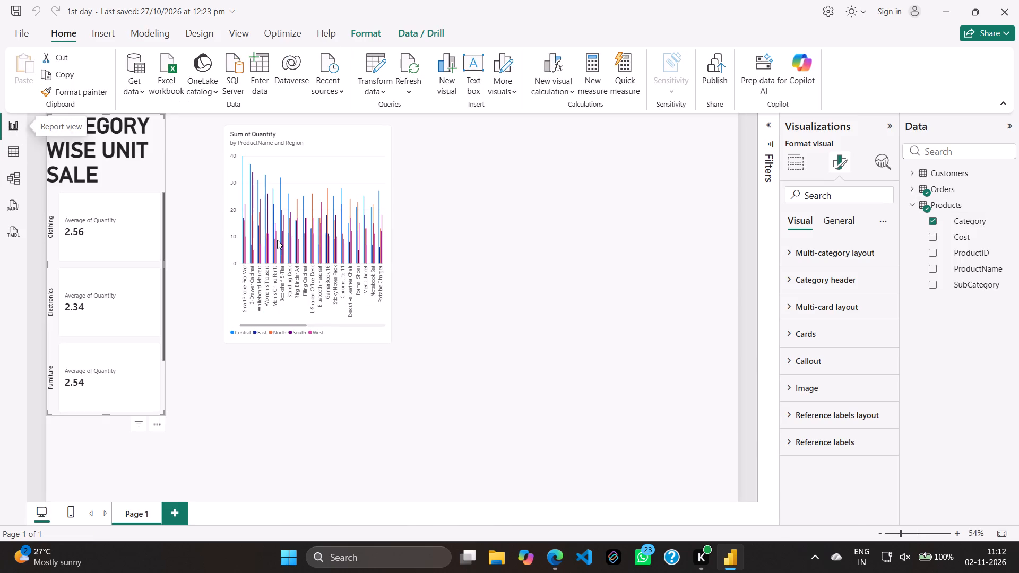
{"action": "scroll", "coordinate": [536, 259], "scroll_direction": "down", "scroll_amount": 8}
{"action": "scroll", "coordinate": [536, 265], "scroll_direction": "up", "scroll_amount": 7}
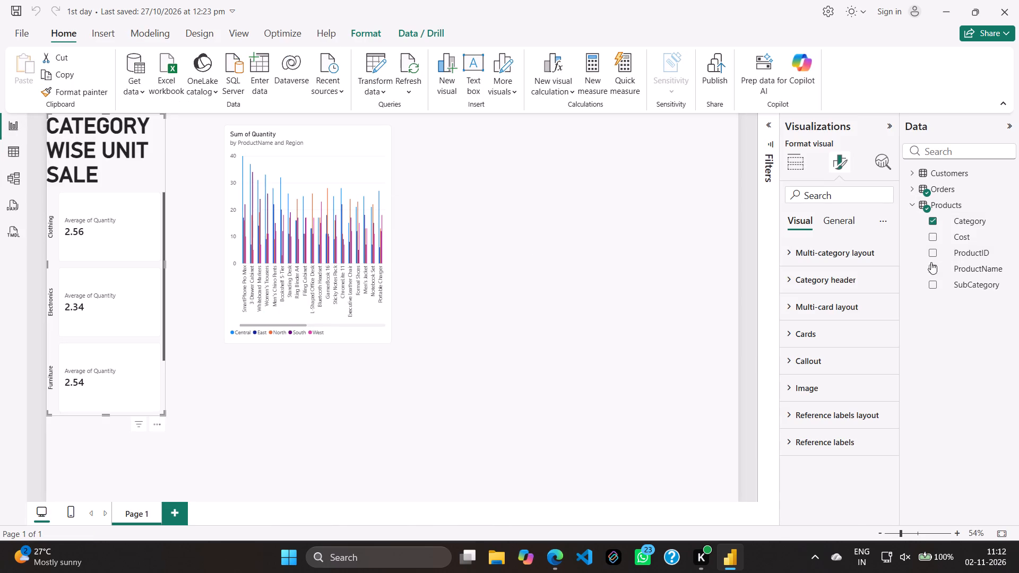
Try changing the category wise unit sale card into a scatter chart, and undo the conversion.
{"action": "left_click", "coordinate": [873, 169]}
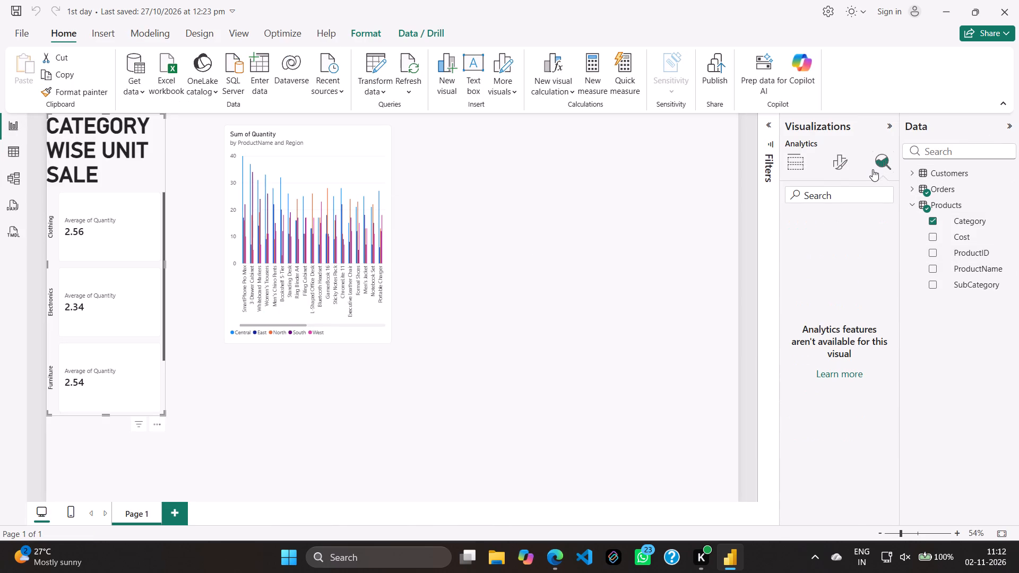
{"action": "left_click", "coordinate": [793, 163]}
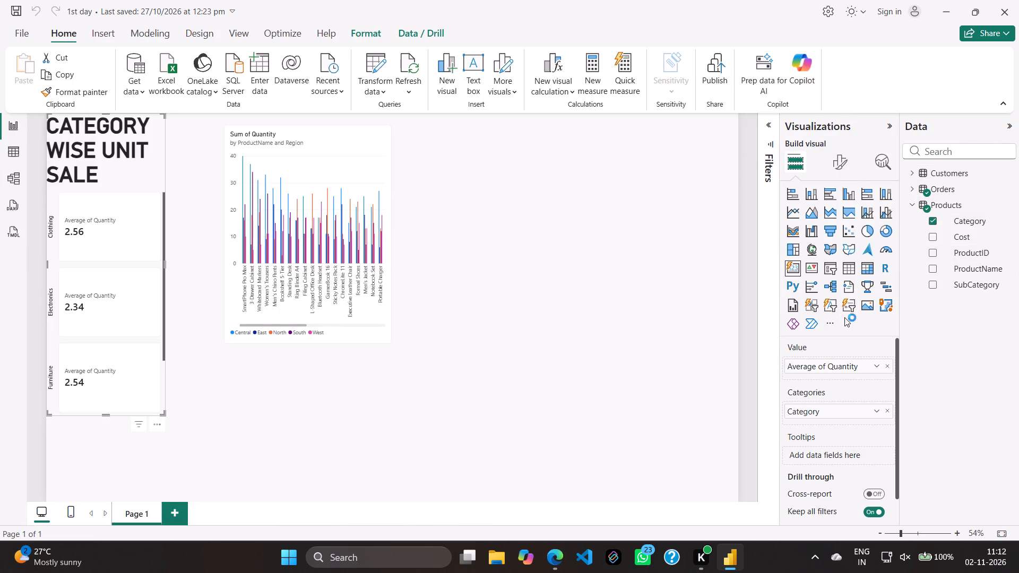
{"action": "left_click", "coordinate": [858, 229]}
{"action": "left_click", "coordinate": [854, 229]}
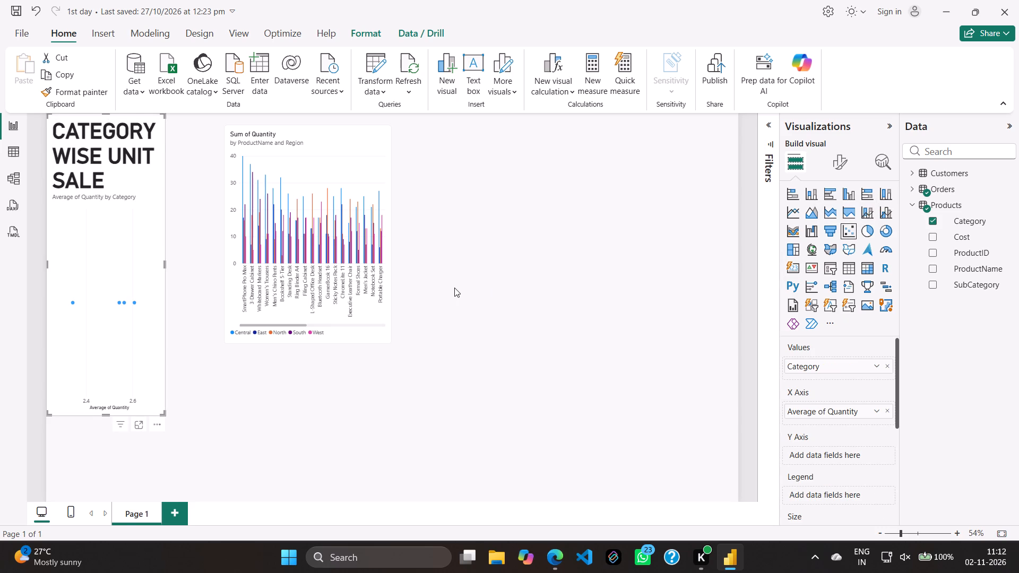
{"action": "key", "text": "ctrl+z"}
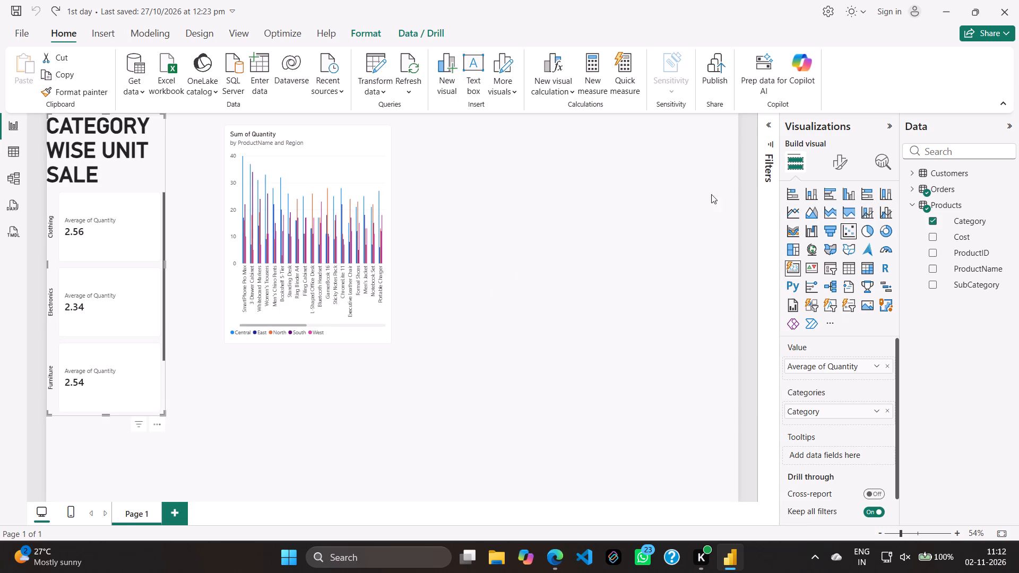
Insert a new blank scatter chart on the report page with no existing visual selected.
{"action": "left_click", "coordinate": [657, 173]}
{"action": "left_click", "coordinate": [645, 236]}
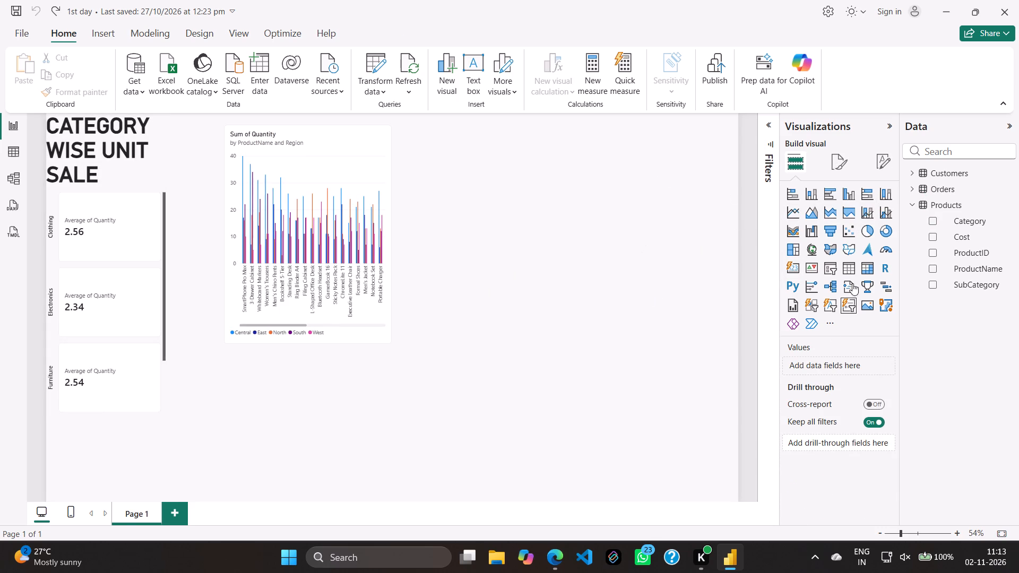
{"action": "left_click", "coordinate": [840, 228]}
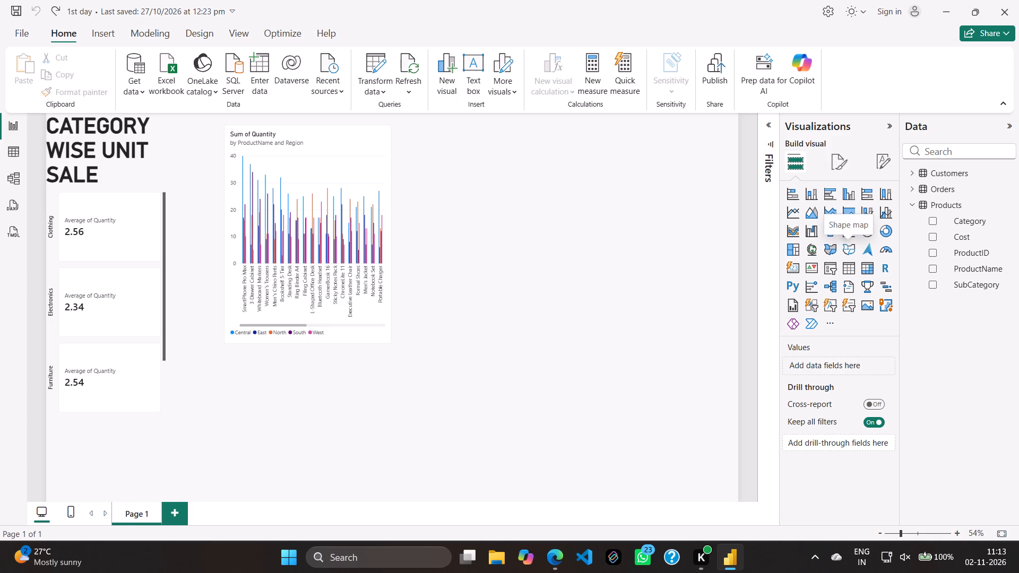
{"action": "left_click", "coordinate": [853, 237]}
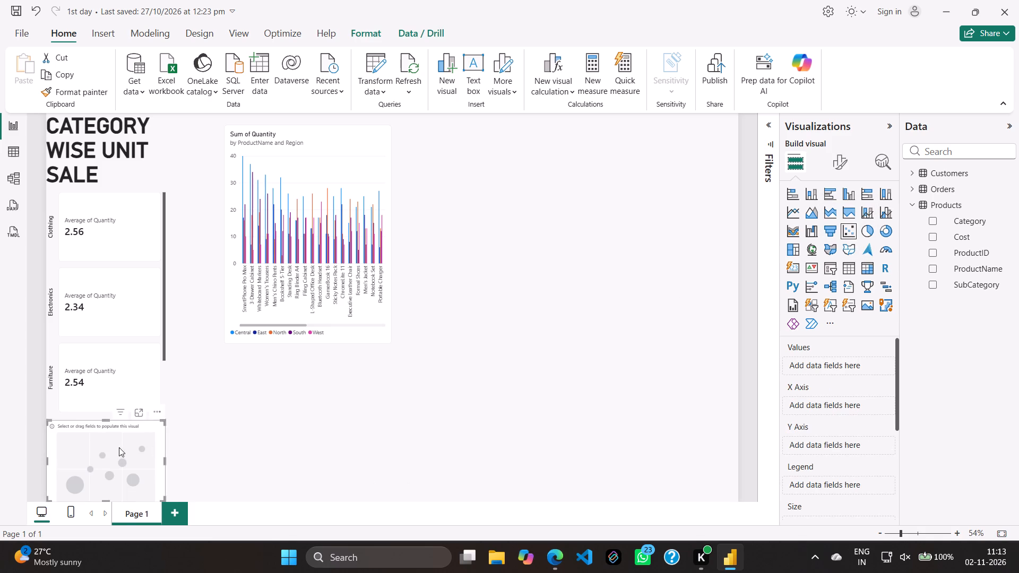
Move the blank scatter chart beside the Sum of Quantity chart and enlarge it to fill the free space up to the page edge.
{"action": "left_click_drag", "start_coordinate": [94, 447], "coordinate": [507, 160]}
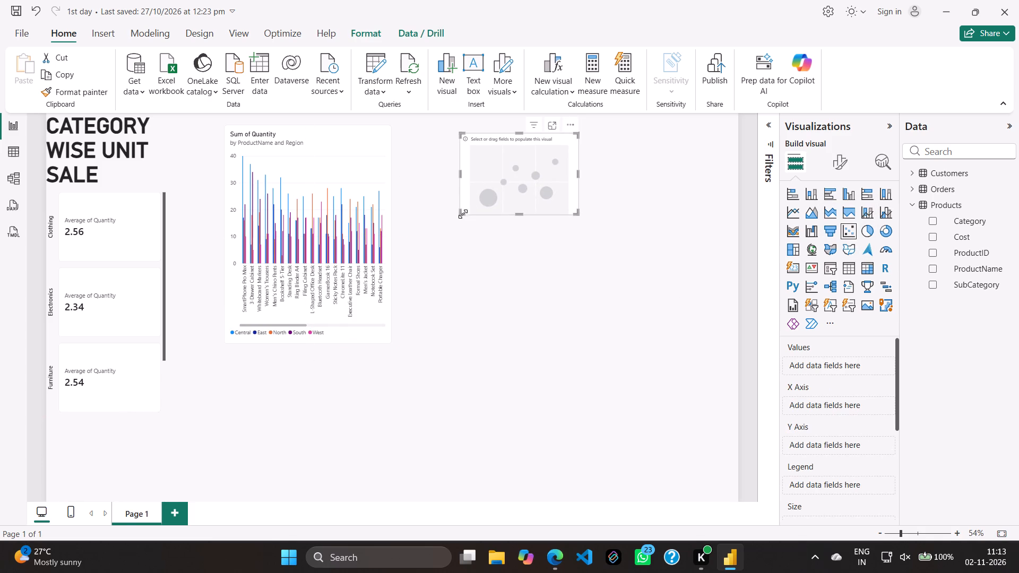
{"action": "left_click_drag", "start_coordinate": [463, 214], "coordinate": [405, 324]}
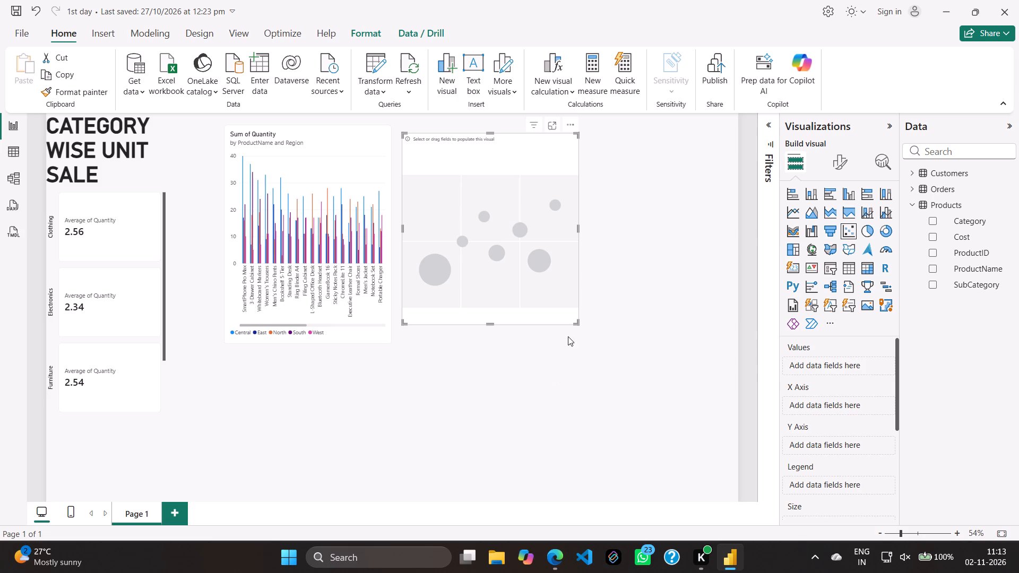
{"action": "left_click", "coordinate": [581, 322]}
{"action": "left_click", "coordinate": [568, 312]}
{"action": "left_click_drag", "start_coordinate": [577, 323], "coordinate": [724, 349]}
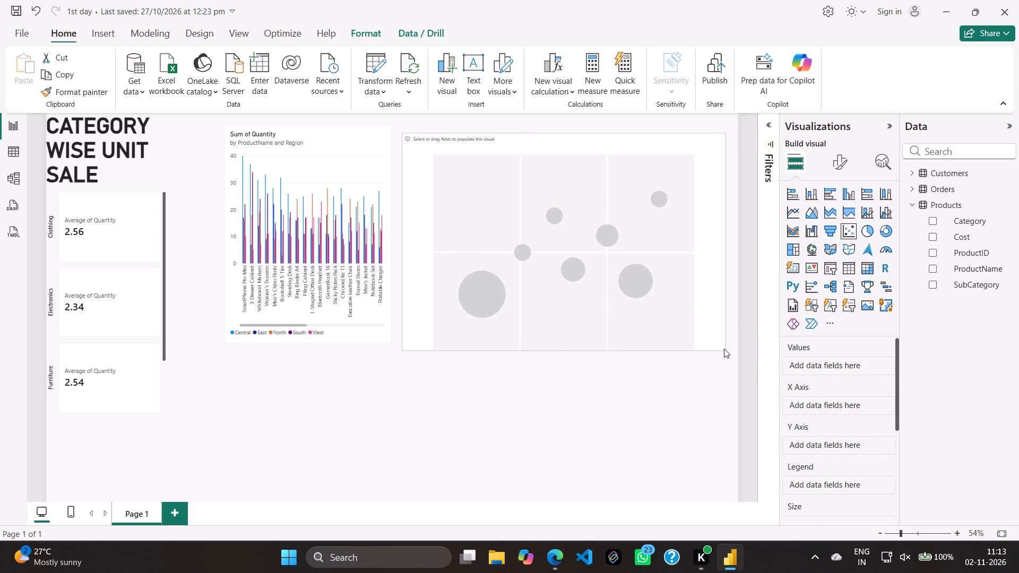
{"action": "left_click_drag", "start_coordinate": [724, 349], "coordinate": [724, 342]}
{"action": "left_click", "coordinate": [500, 240]}
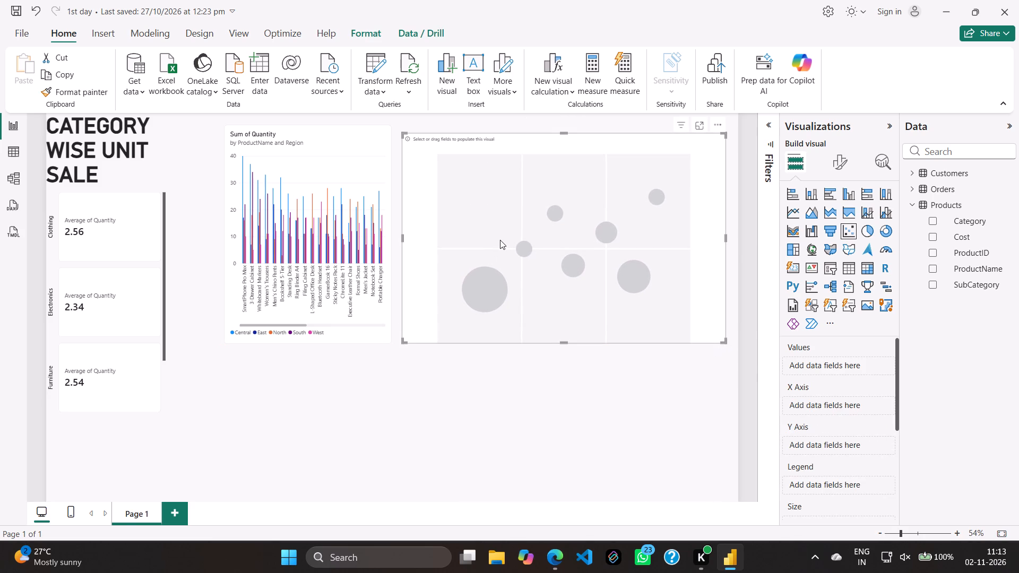
Shift the Sum of Quantity column chart slightly towards the category card, away from the scatter chart.
{"action": "left_click", "coordinate": [313, 251]}
{"action": "left_click_drag", "start_coordinate": [313, 251], "coordinate": [260, 253]}
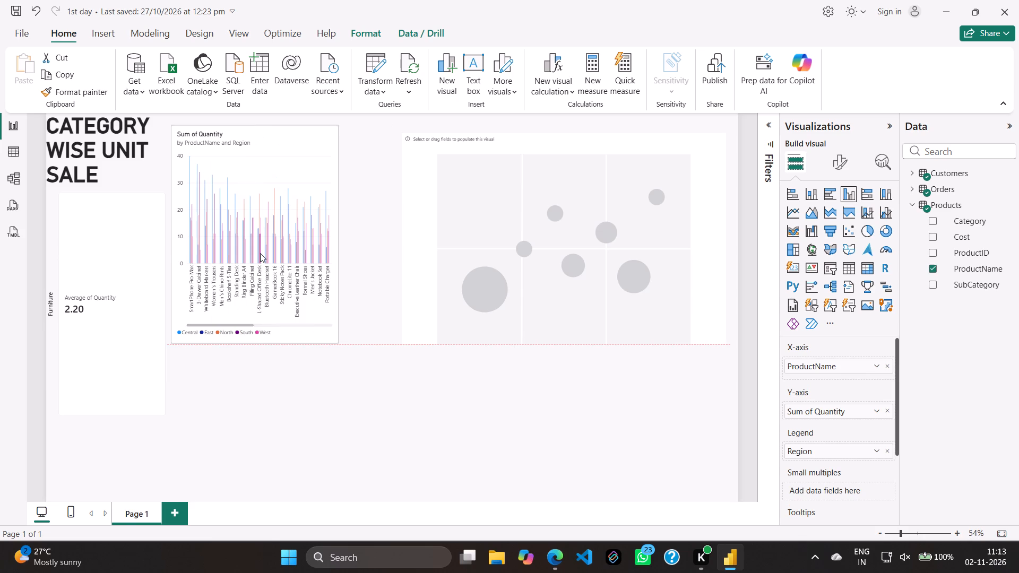
{"action": "left_click_drag", "start_coordinate": [260, 253], "coordinate": [305, 254]}
{"action": "left_click", "coordinate": [307, 400]}
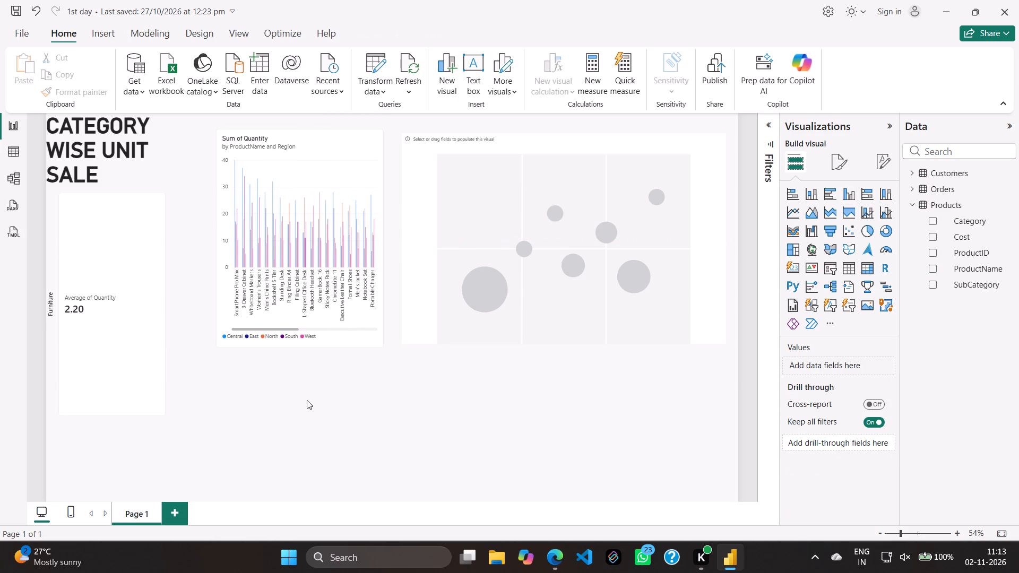
{"action": "triple_click", "coordinate": [307, 400]}
{"action": "left_click", "coordinate": [307, 400]}
Shorten the category wise unit sale card visual by raising its bottom edge.
{"action": "left_click", "coordinate": [159, 354]}
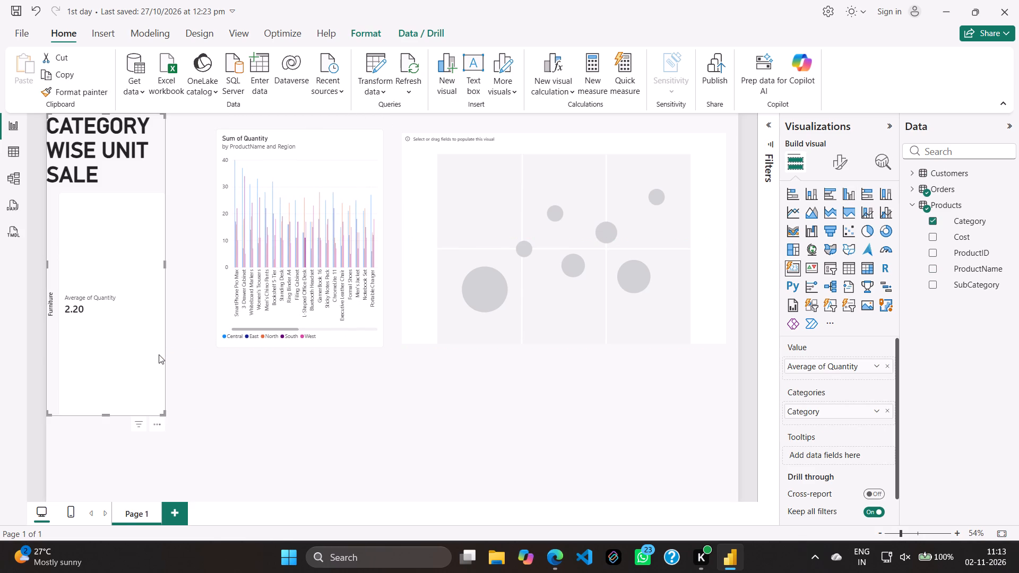
{"action": "left_click_drag", "start_coordinate": [103, 415], "coordinate": [112, 384]}
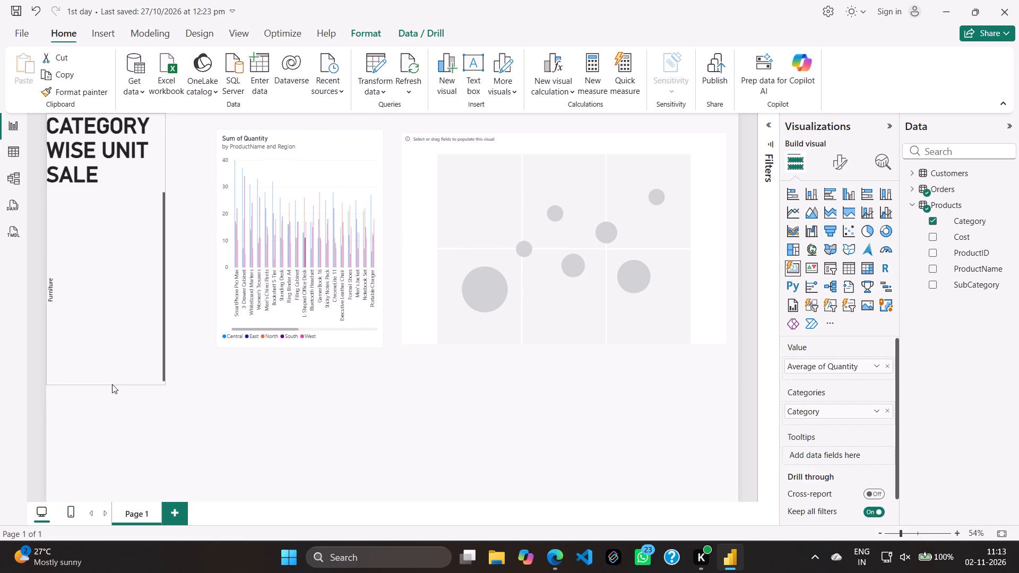
{"action": "left_click_drag", "start_coordinate": [112, 384], "coordinate": [112, 384]}
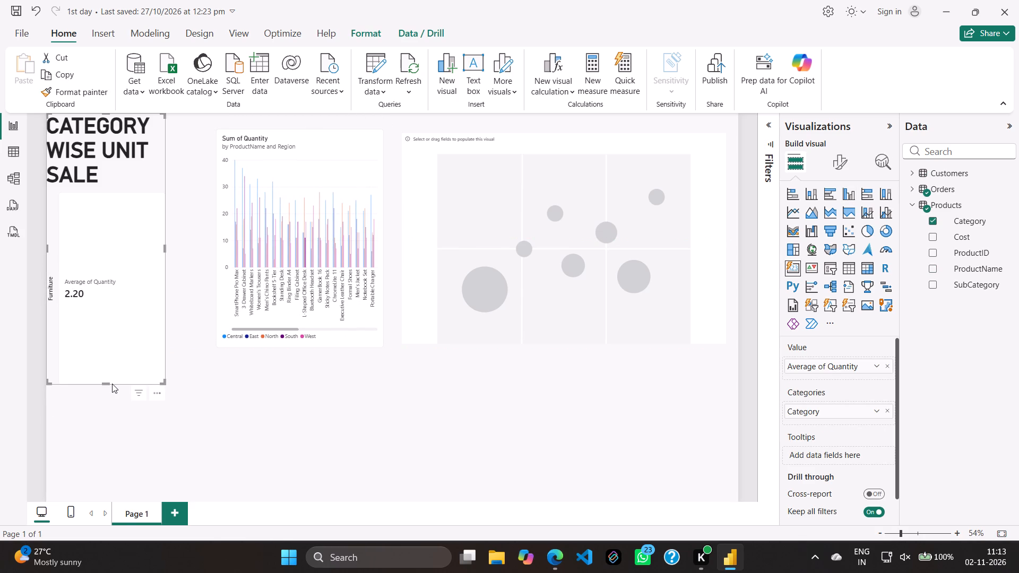
{"action": "scroll", "coordinate": [819, 438], "scroll_direction": "down", "scroll_amount": 7}
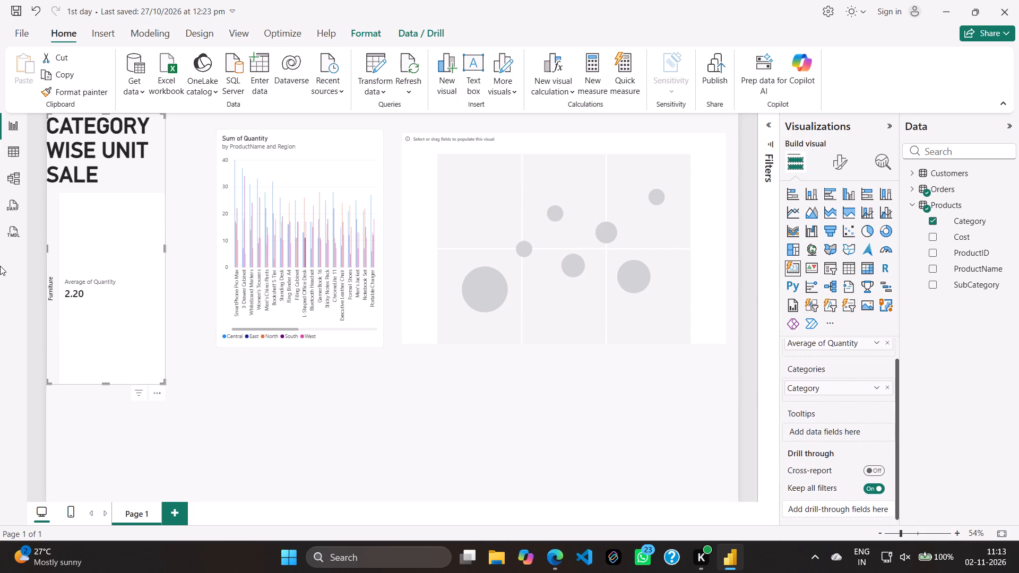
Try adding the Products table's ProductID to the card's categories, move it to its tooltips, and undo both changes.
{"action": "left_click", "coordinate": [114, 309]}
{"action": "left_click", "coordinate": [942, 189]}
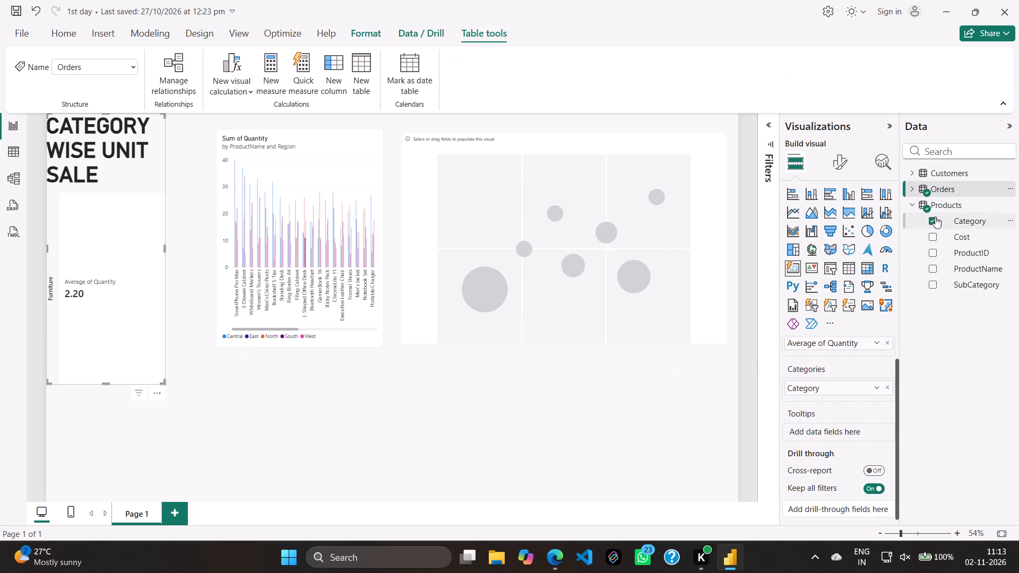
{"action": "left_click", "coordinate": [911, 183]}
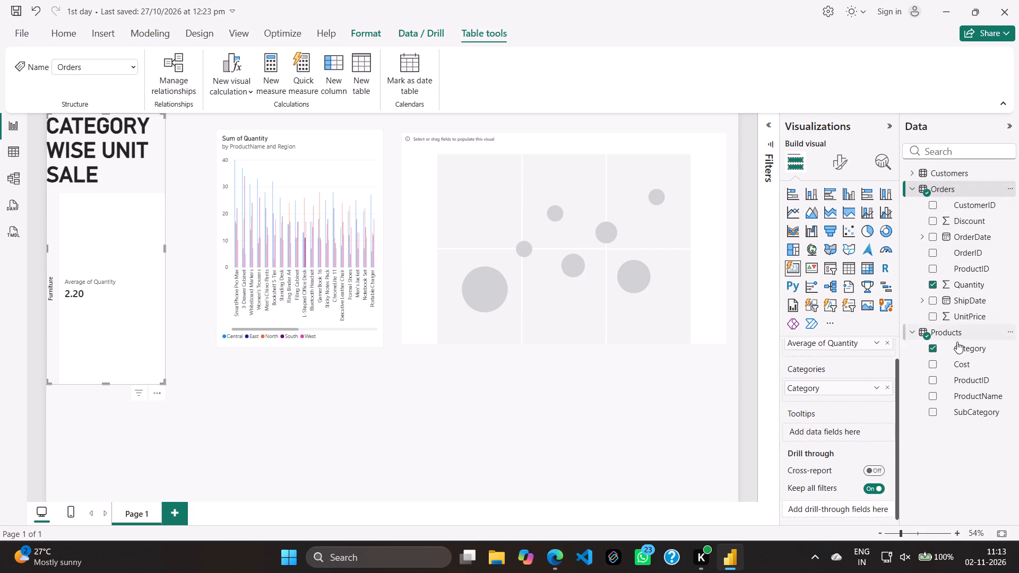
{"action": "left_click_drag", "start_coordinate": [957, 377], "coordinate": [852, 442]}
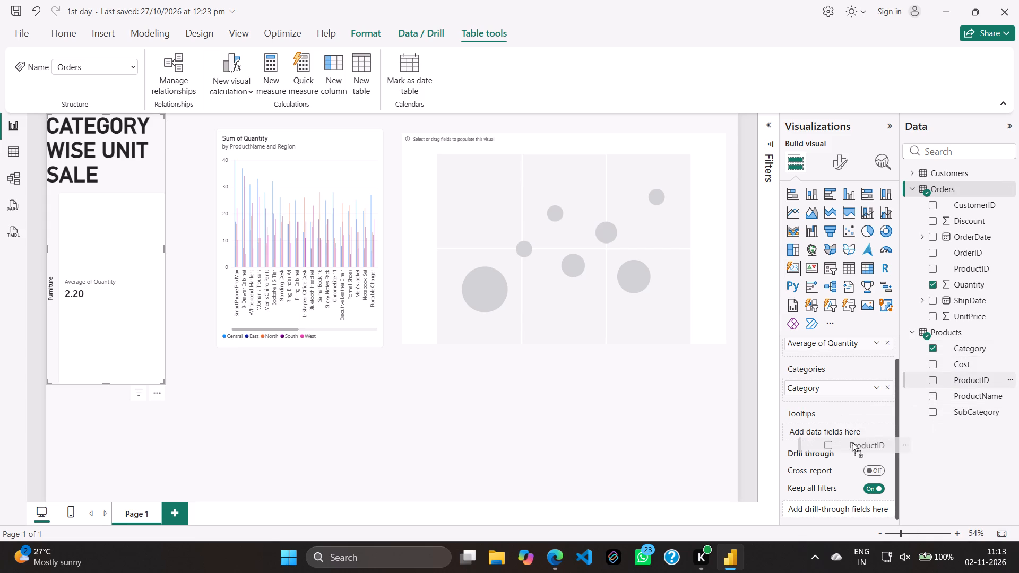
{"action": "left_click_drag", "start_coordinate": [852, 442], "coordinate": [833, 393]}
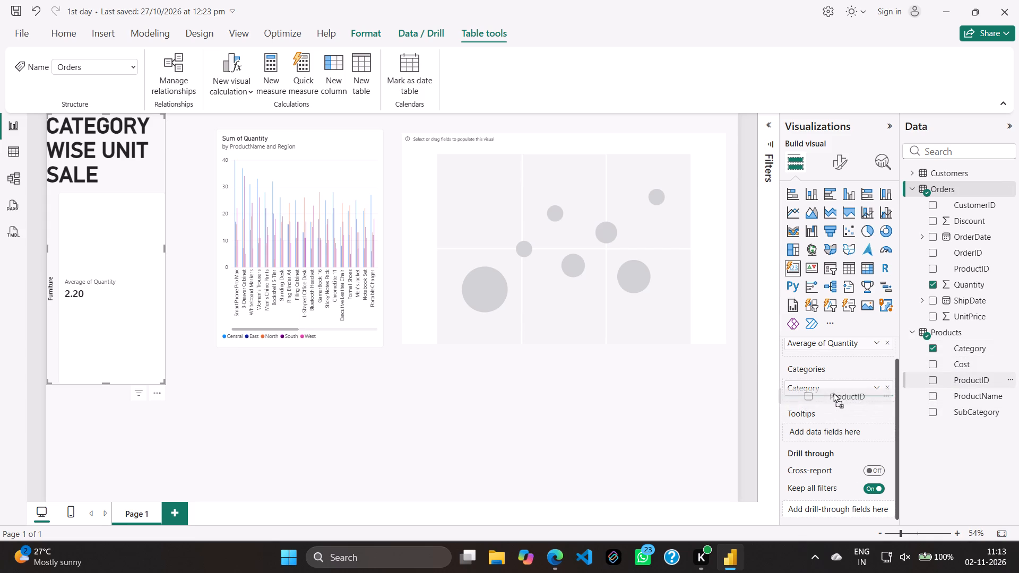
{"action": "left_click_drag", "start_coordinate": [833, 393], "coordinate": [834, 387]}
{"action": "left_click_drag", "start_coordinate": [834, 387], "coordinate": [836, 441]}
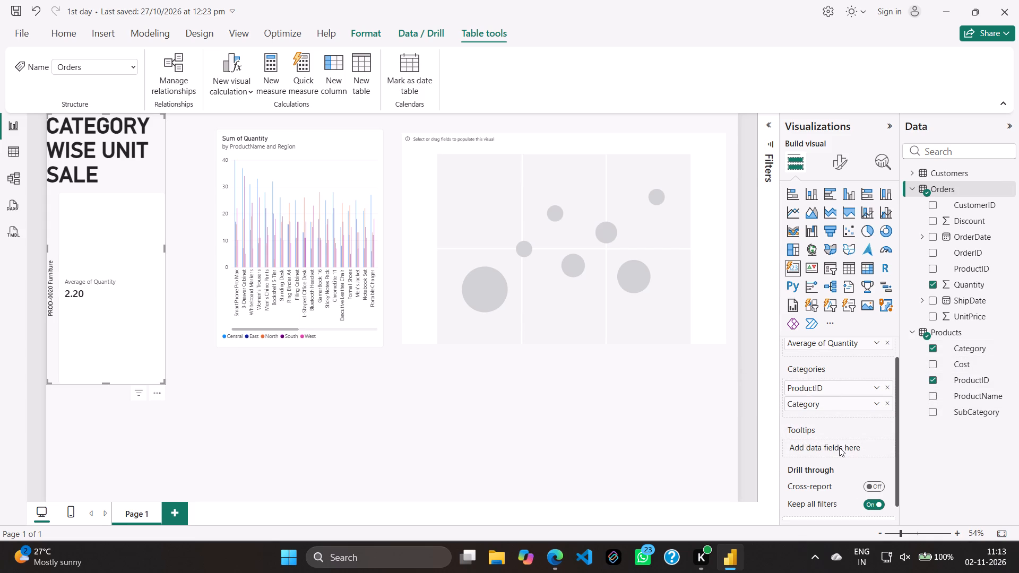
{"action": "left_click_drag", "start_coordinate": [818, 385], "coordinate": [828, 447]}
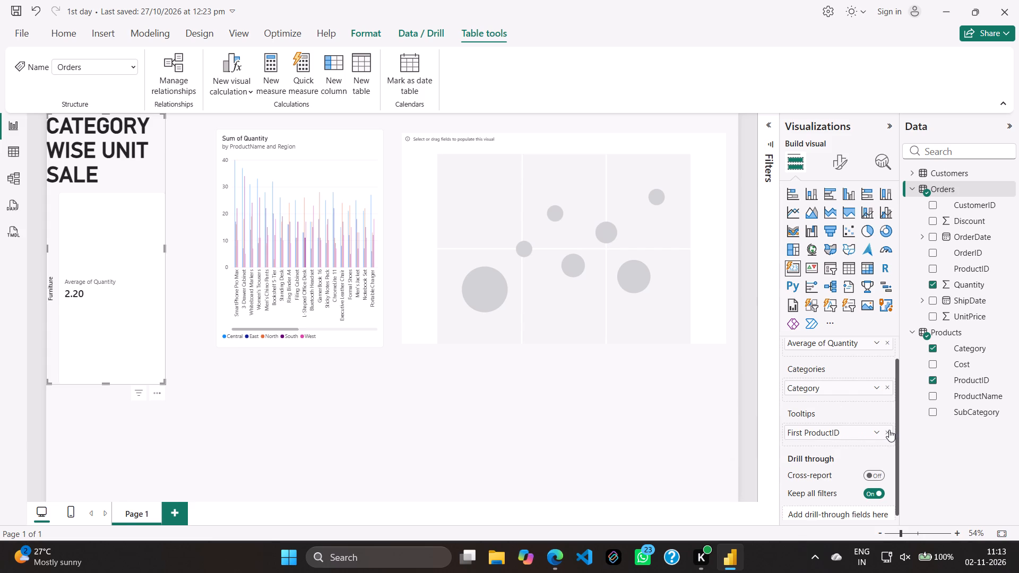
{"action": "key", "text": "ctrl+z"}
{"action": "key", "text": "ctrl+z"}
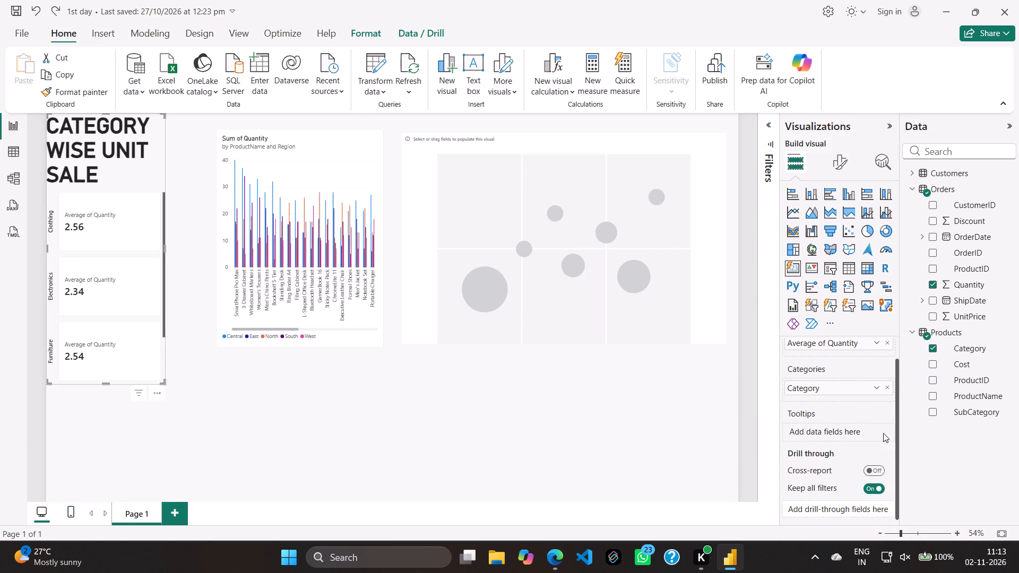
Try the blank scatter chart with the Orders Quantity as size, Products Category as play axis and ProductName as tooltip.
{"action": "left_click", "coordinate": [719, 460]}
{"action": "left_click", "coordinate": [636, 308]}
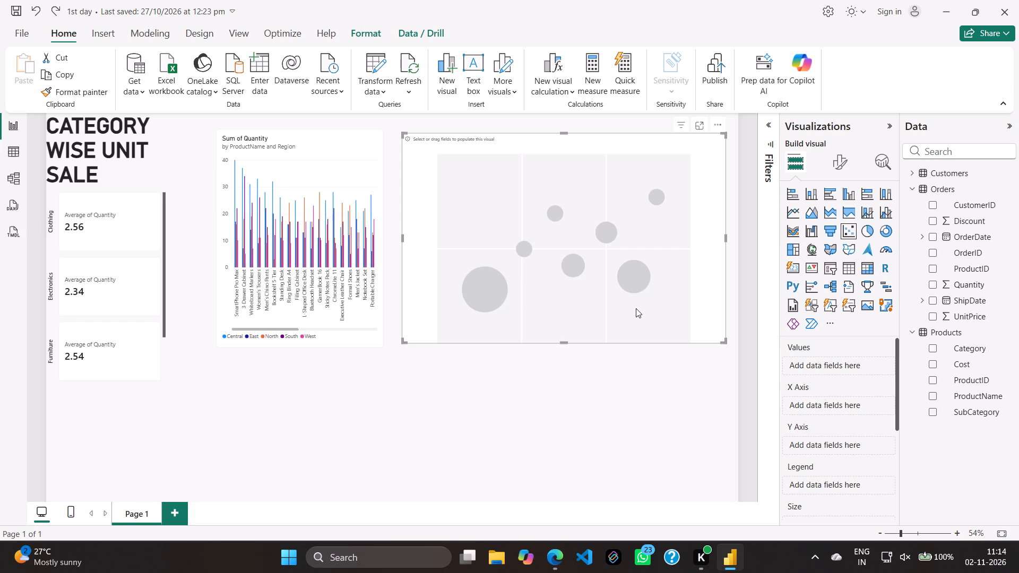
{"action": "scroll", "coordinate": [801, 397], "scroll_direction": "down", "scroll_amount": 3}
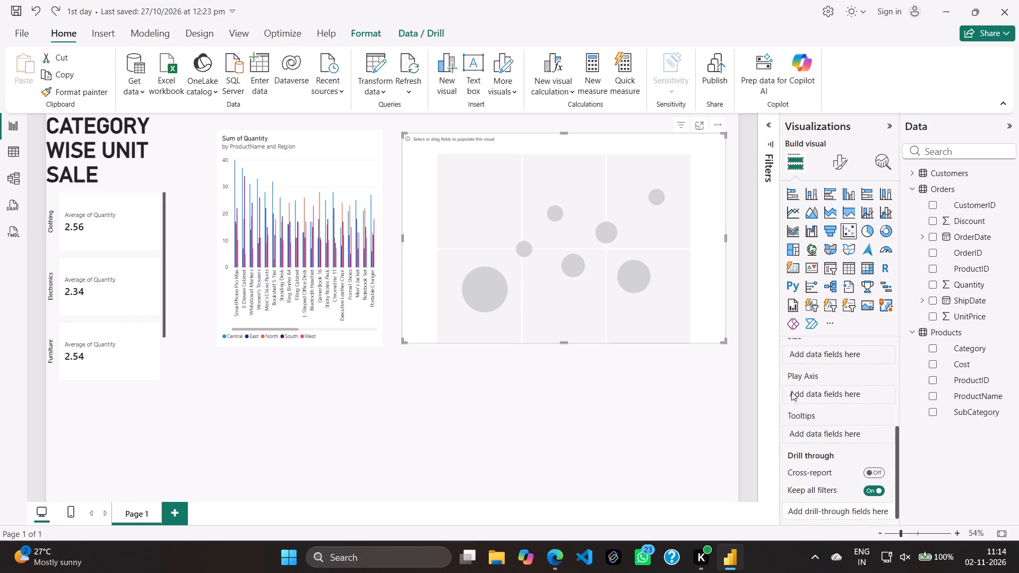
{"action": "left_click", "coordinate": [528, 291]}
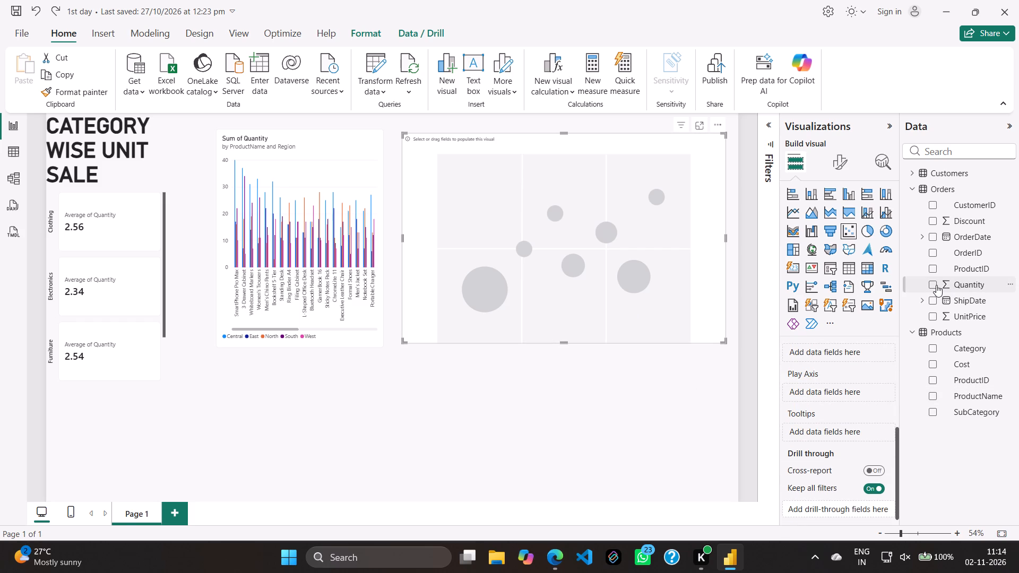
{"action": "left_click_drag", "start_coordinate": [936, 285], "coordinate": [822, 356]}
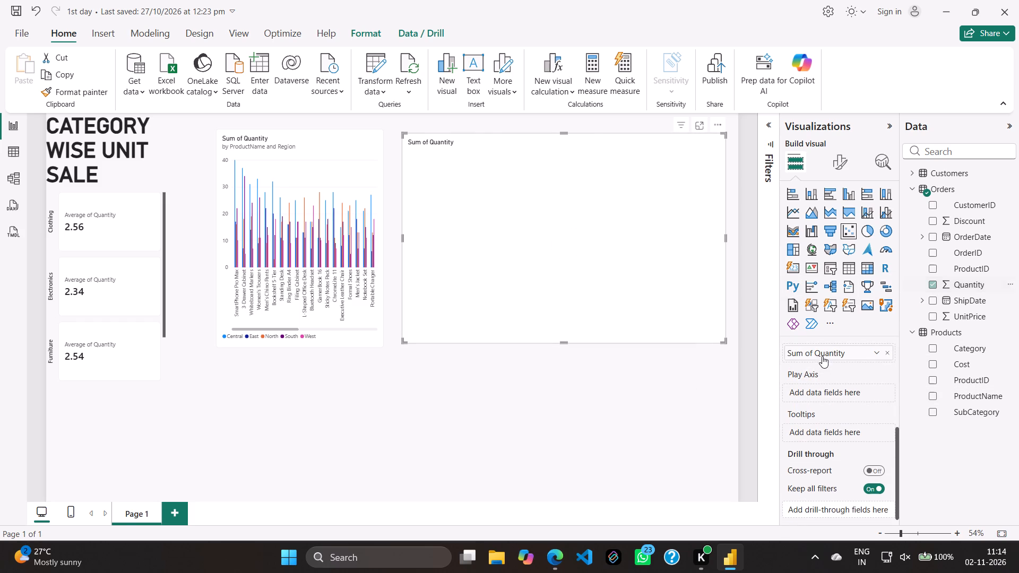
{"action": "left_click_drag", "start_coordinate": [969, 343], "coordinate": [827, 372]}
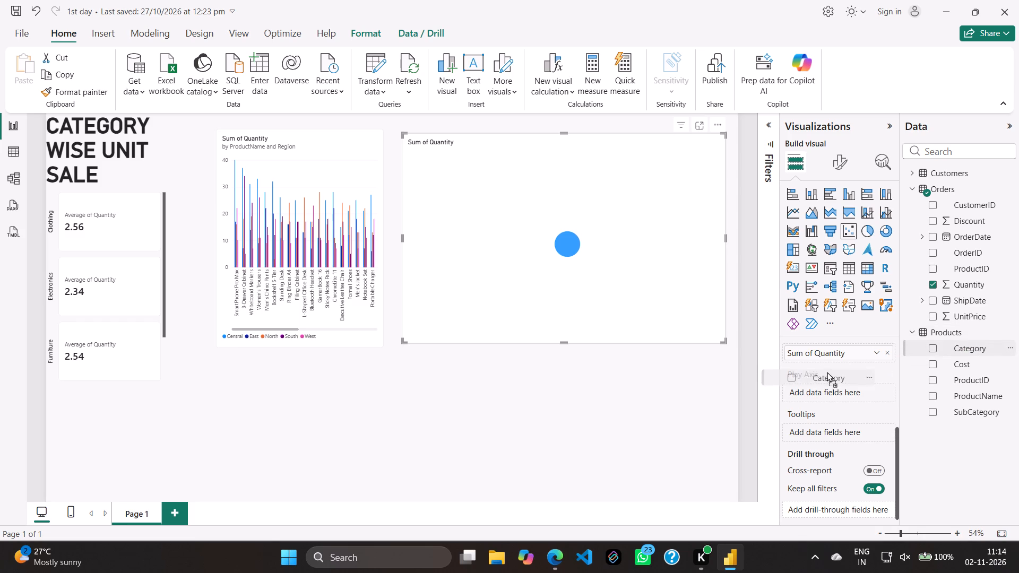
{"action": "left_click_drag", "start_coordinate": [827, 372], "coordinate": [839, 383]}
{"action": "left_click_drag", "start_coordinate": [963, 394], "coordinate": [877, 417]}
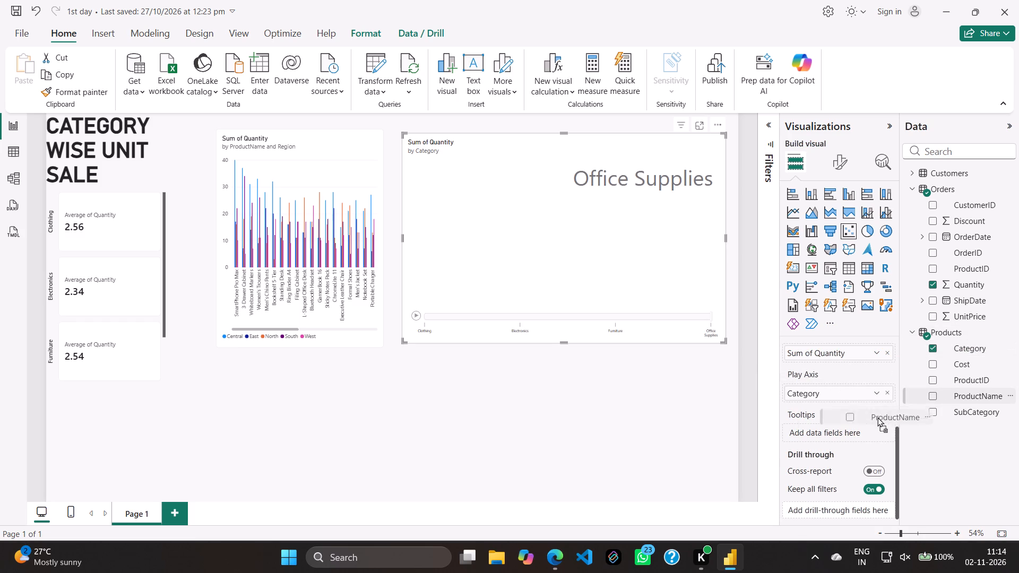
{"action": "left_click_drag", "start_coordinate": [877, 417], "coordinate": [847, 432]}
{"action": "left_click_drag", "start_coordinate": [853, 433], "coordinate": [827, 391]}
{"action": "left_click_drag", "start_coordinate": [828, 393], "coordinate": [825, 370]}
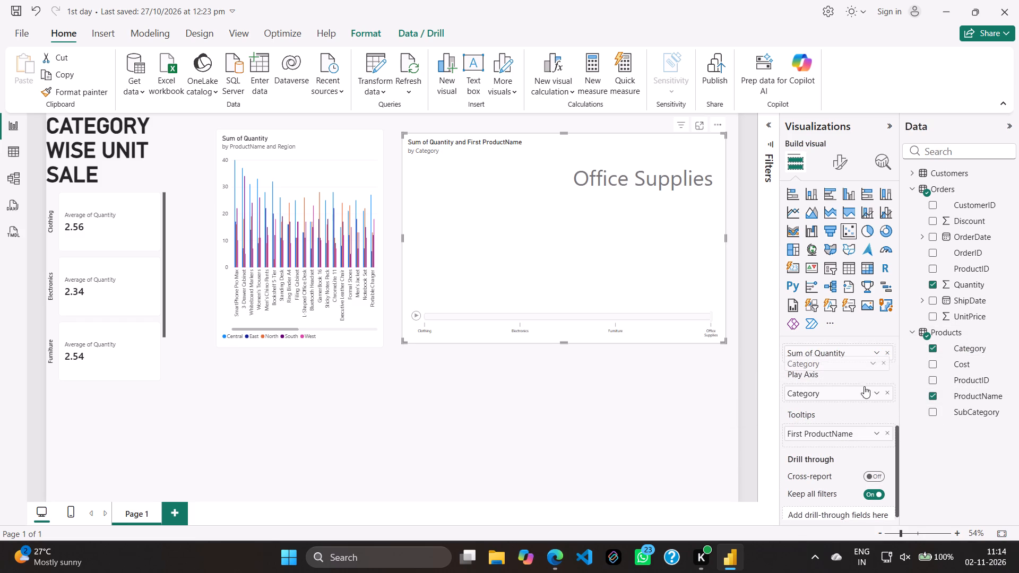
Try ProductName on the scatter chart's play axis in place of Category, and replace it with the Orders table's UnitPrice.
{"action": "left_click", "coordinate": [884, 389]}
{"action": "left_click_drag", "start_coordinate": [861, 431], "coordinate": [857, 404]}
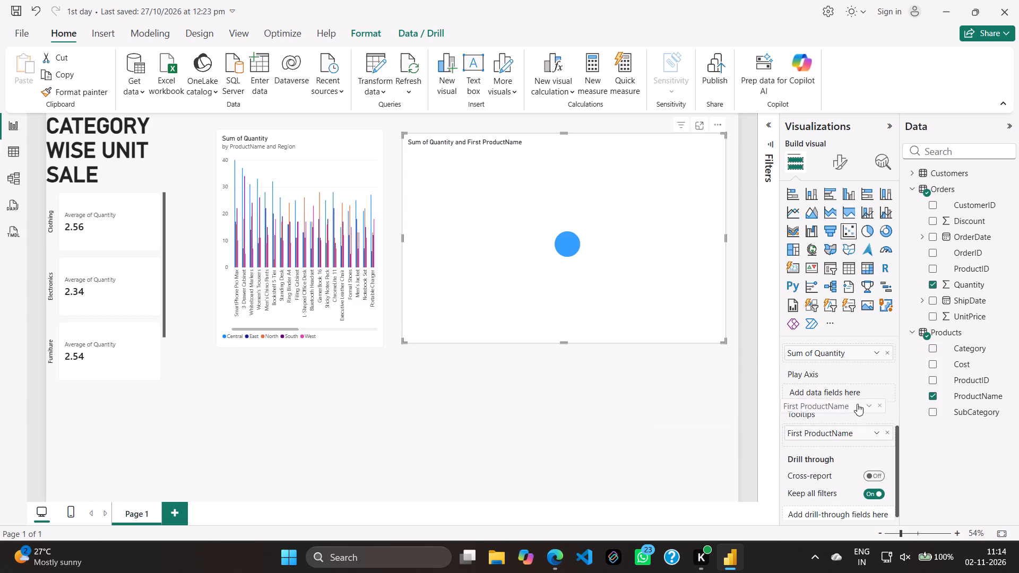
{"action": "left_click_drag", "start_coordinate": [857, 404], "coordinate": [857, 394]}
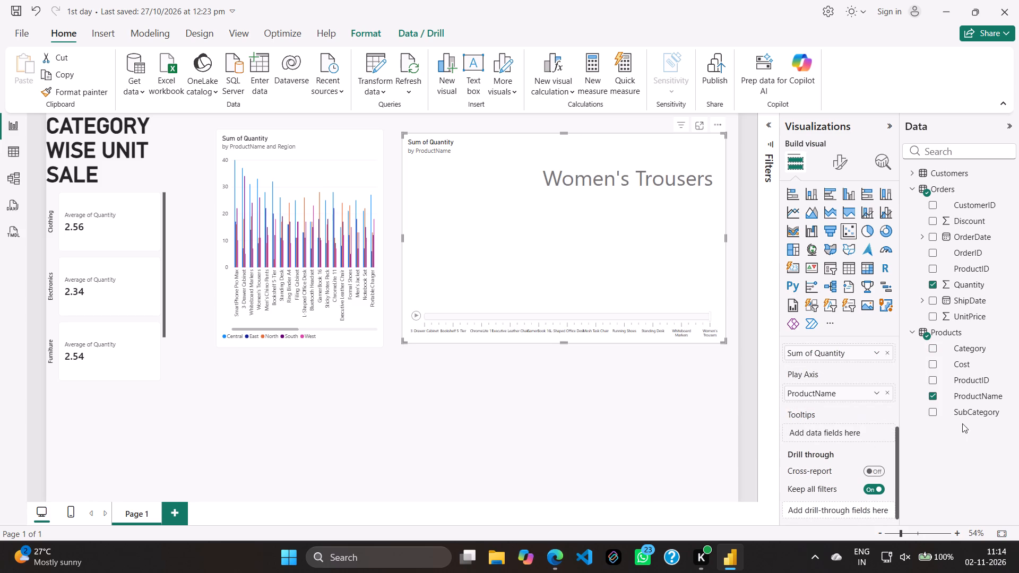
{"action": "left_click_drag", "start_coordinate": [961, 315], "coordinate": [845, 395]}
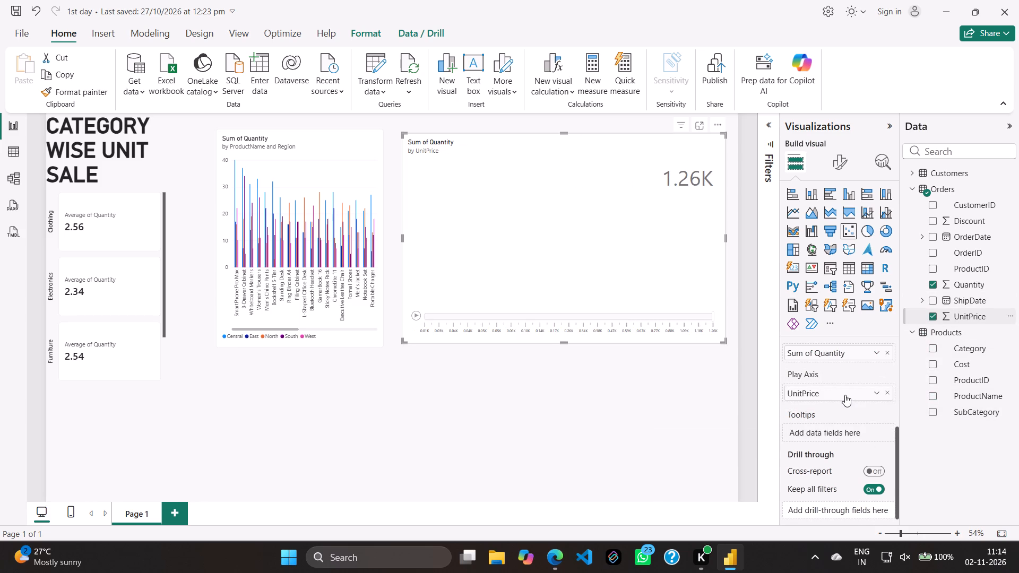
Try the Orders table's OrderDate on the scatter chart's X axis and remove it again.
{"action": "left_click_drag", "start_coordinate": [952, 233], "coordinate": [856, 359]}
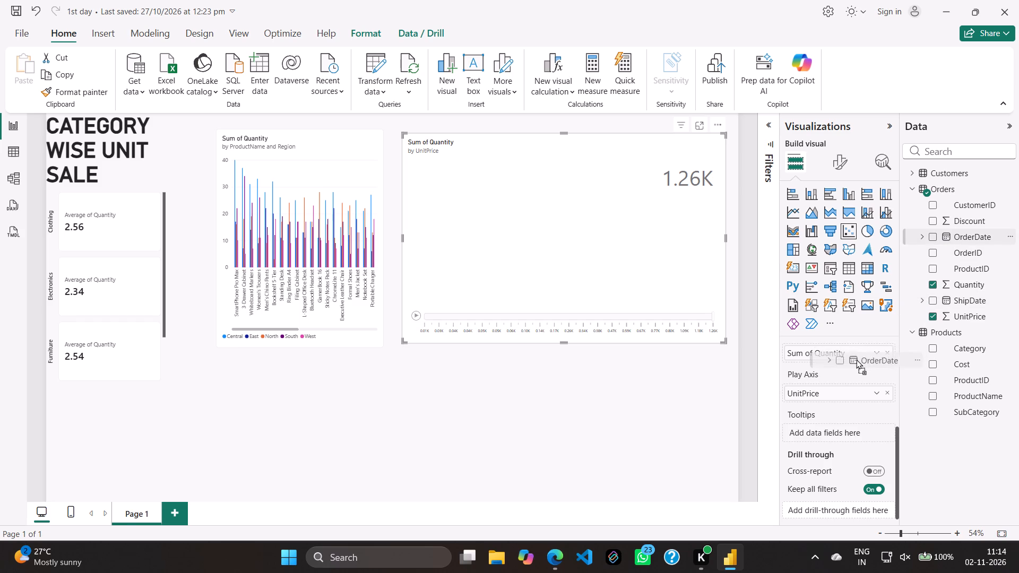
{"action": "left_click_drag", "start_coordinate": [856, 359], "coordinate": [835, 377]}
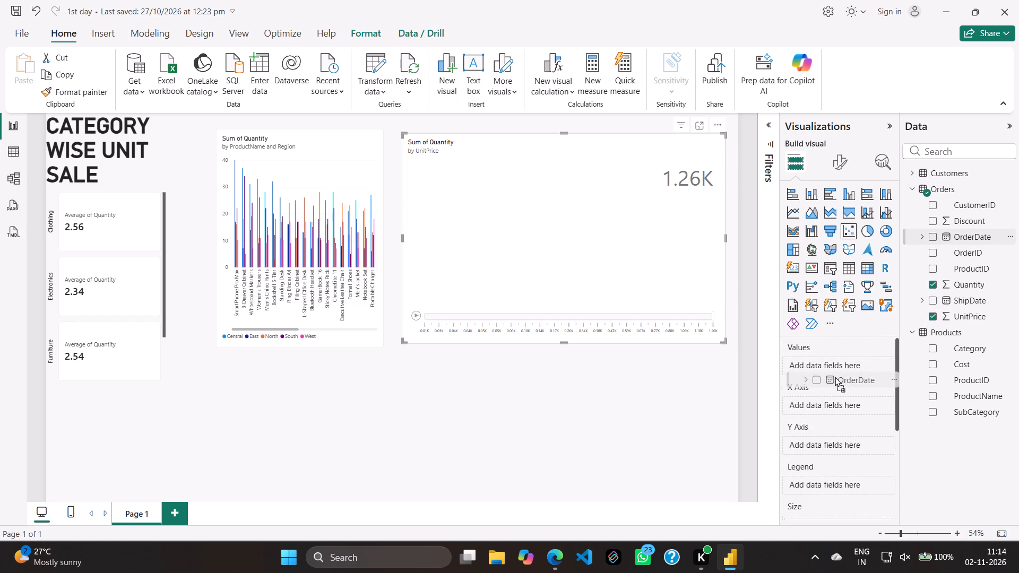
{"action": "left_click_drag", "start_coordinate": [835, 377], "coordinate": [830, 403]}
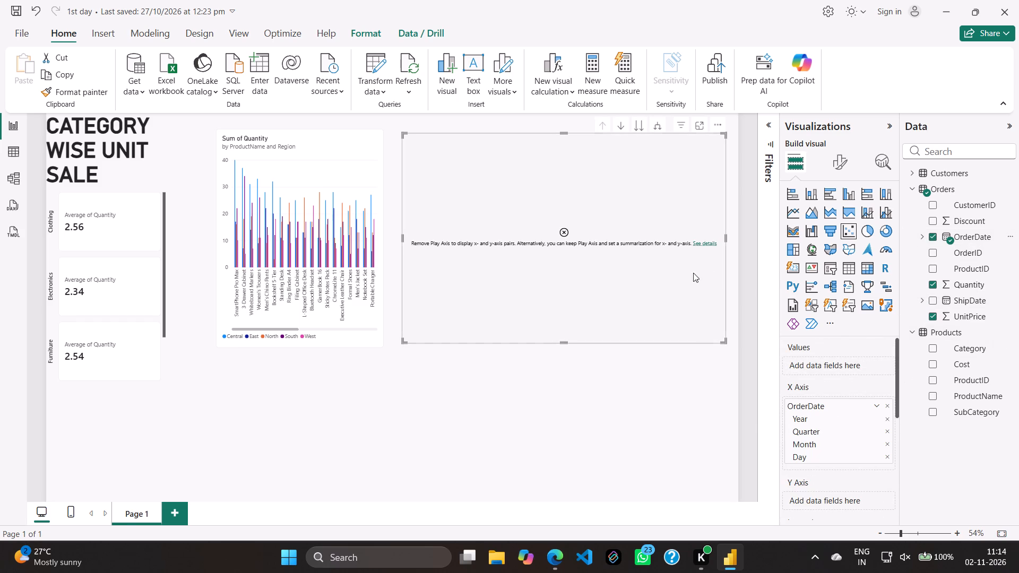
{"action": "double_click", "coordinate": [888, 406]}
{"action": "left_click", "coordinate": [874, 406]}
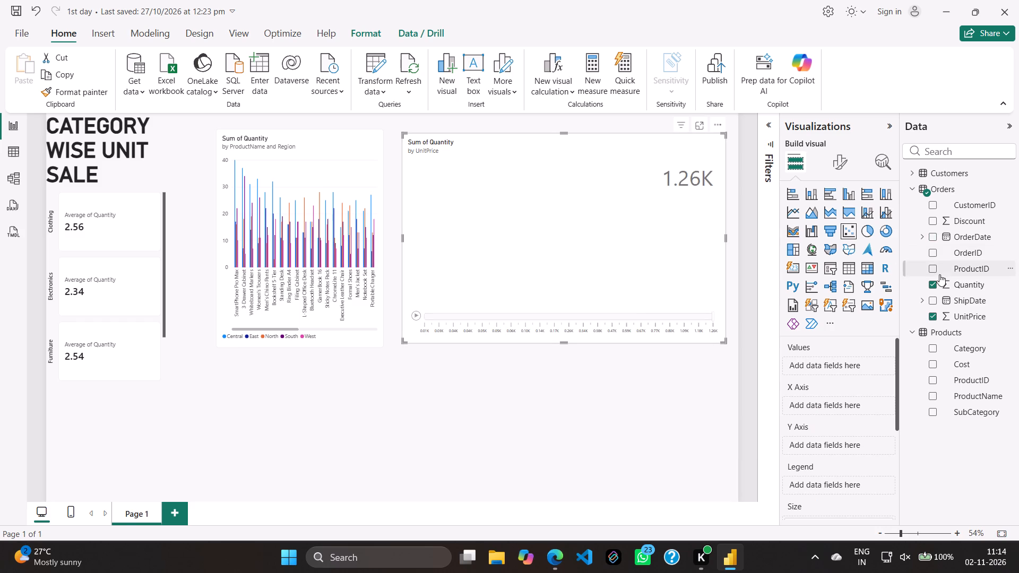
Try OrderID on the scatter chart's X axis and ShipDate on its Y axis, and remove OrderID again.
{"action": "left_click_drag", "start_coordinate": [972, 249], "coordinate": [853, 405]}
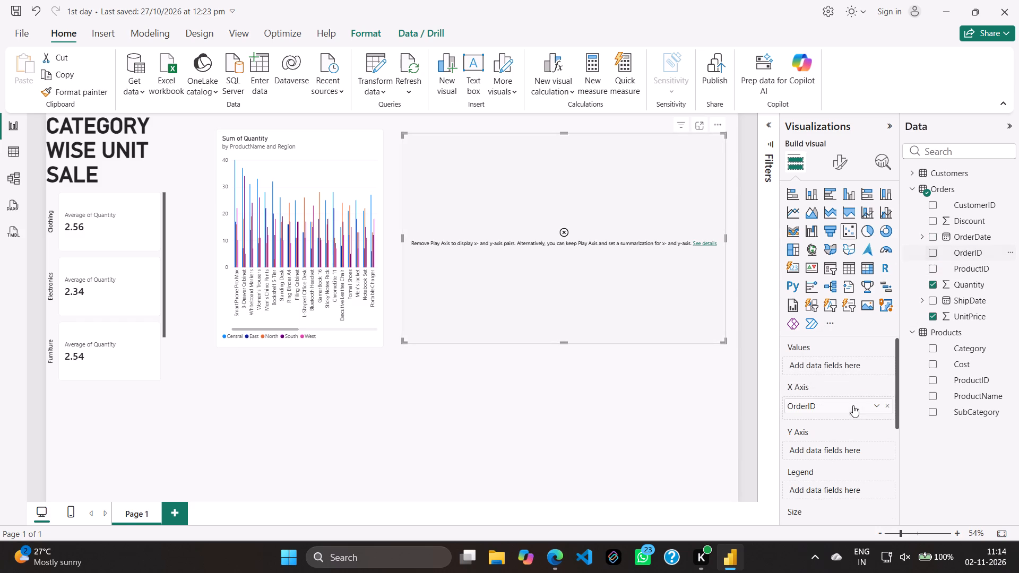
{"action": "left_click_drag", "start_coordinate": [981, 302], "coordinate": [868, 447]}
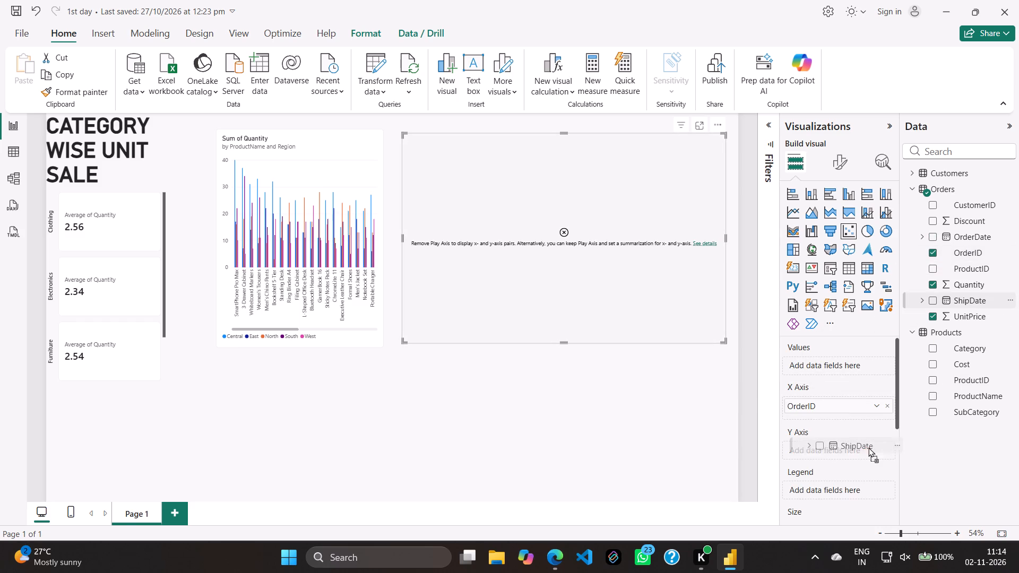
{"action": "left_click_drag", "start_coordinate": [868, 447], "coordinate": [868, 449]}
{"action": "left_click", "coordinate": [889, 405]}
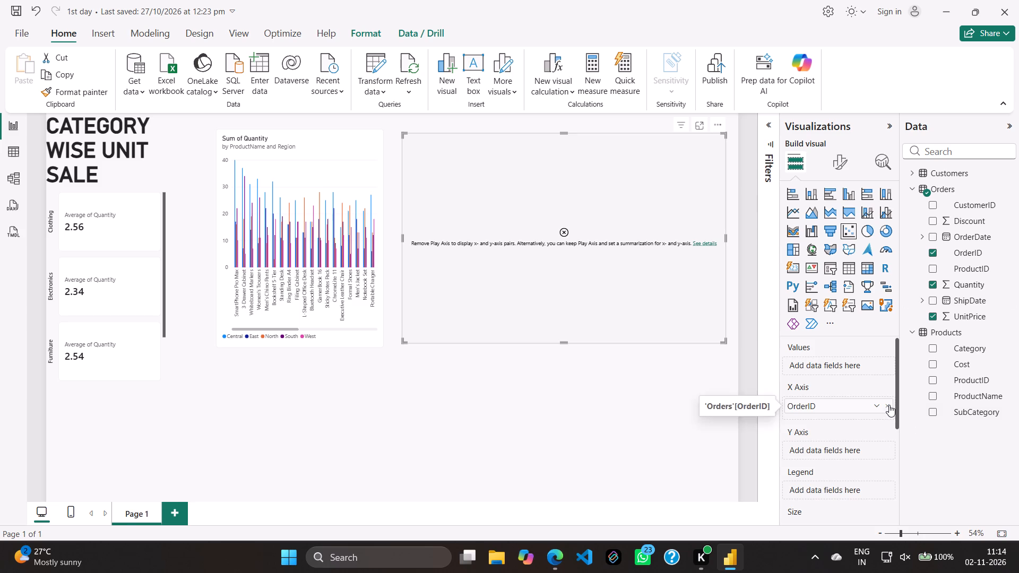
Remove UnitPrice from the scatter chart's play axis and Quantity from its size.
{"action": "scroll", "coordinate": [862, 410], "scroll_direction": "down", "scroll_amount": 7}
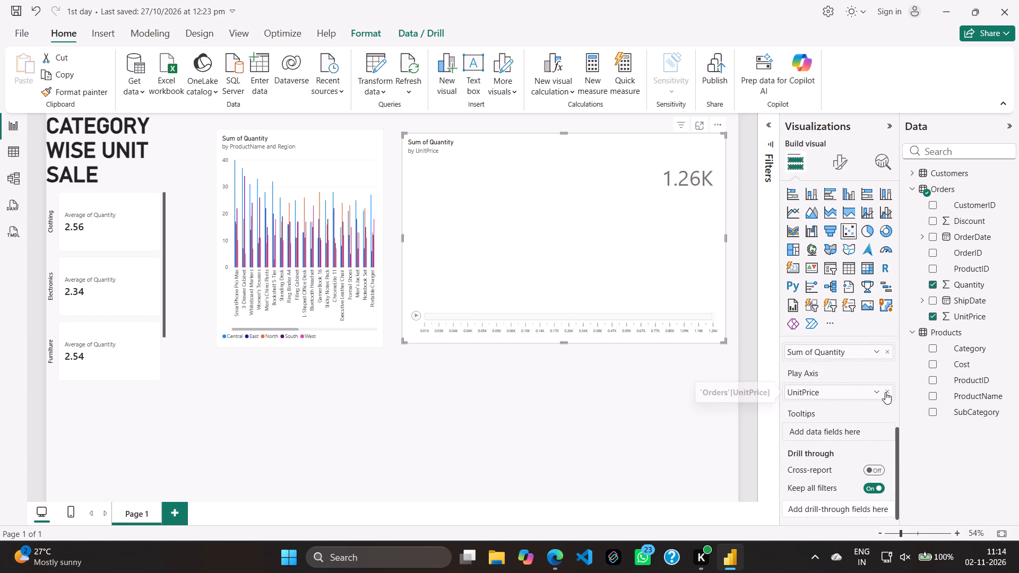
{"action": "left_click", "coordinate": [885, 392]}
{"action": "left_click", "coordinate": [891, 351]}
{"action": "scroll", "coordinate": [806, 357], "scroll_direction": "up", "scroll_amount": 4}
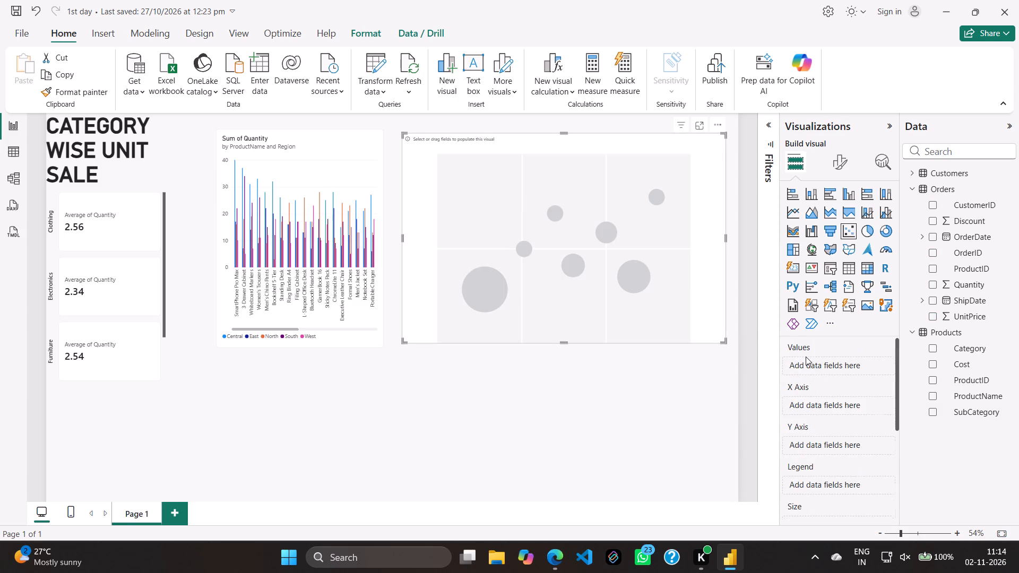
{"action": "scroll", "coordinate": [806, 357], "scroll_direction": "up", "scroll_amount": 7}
Delete the empty scatter chart from the report page.
{"action": "left_click", "coordinate": [599, 296]}
{"action": "key", "text": "Delete"}
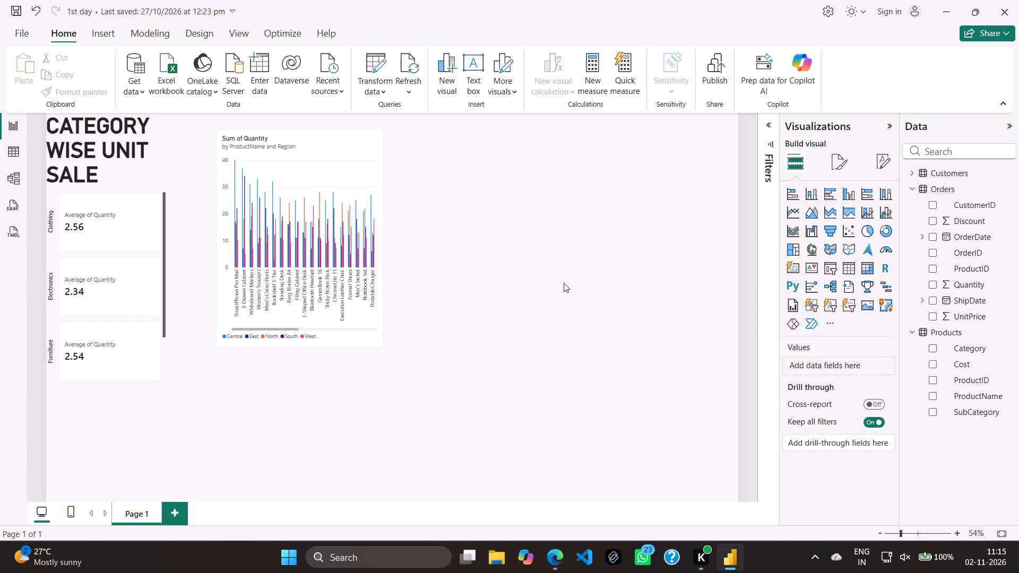
Switch to the model view and move the Orders table slightly up, closer to the Products and Customers tables.
{"action": "left_click", "coordinate": [1, 128]}
{"action": "left_click", "coordinate": [16, 155]}
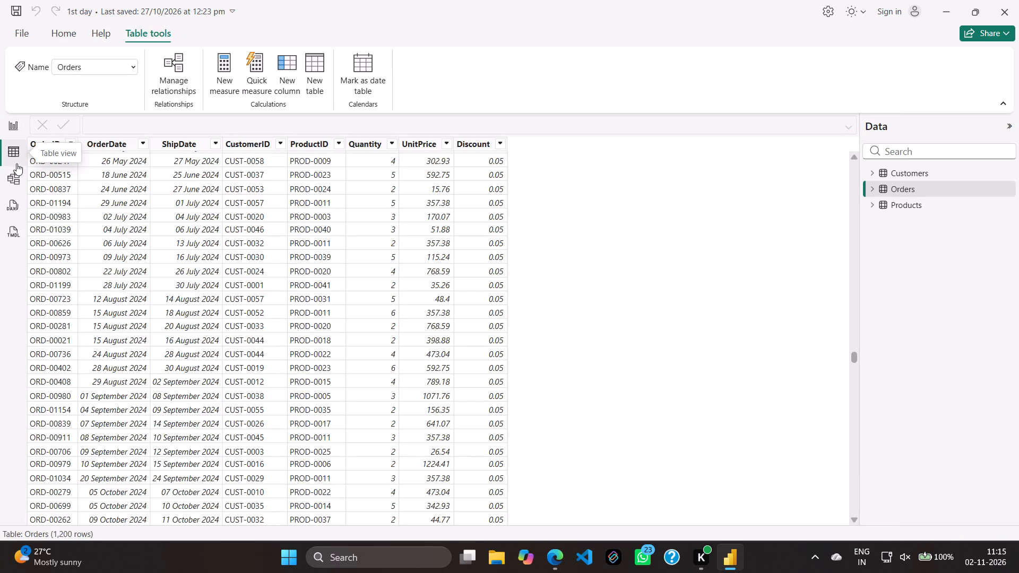
{"action": "left_click", "coordinate": [16, 178]}
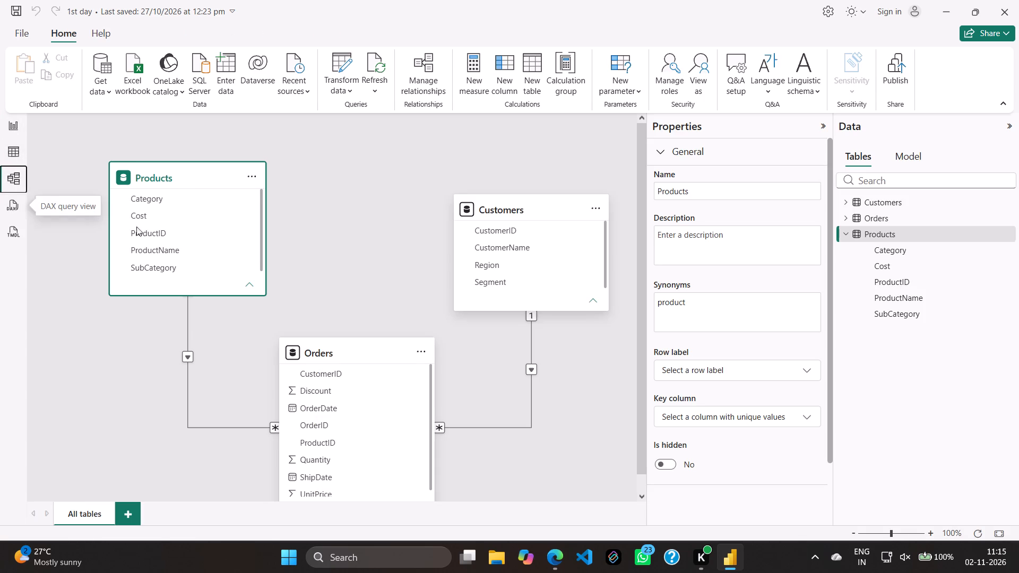
{"action": "scroll", "coordinate": [340, 237], "scroll_direction": "down", "scroll_amount": 5}
{"action": "left_click_drag", "start_coordinate": [346, 331], "coordinate": [347, 309]}
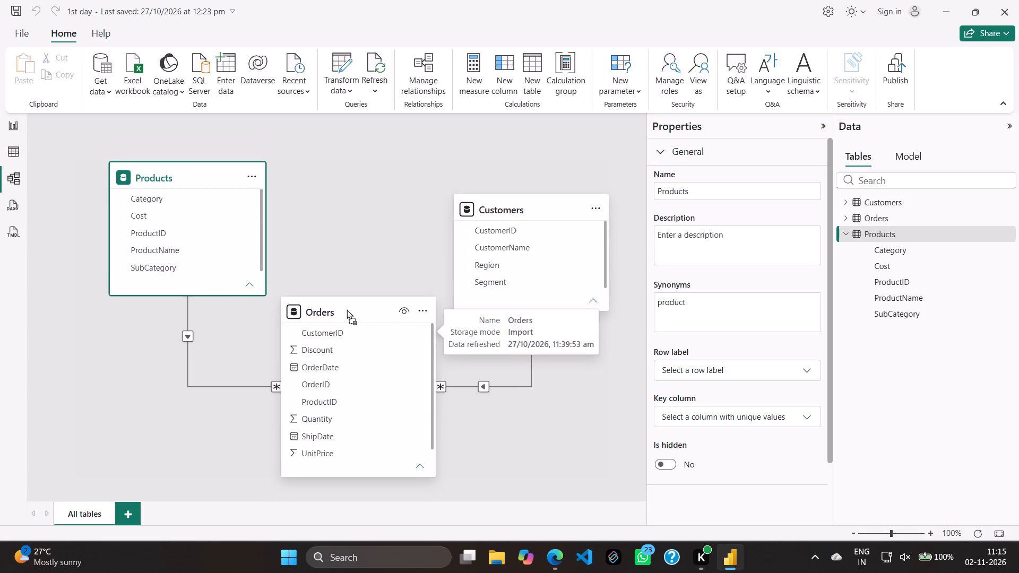
{"action": "left_click_drag", "start_coordinate": [347, 309], "coordinate": [347, 308]}
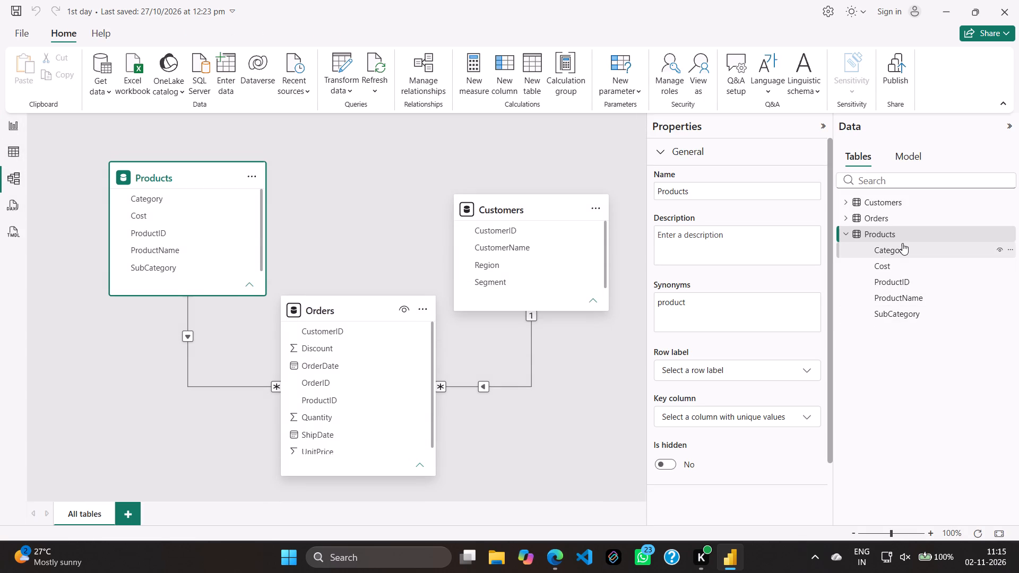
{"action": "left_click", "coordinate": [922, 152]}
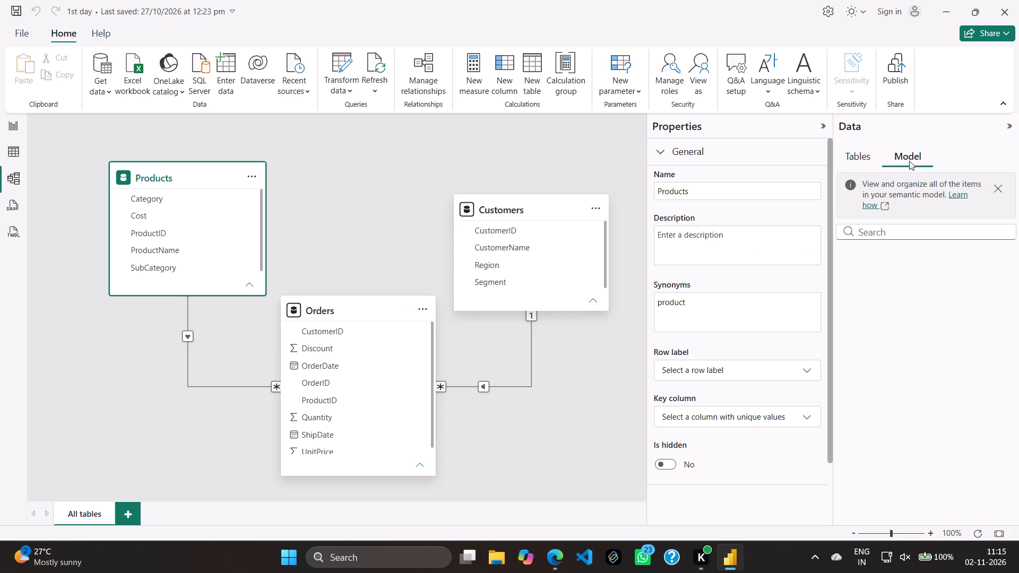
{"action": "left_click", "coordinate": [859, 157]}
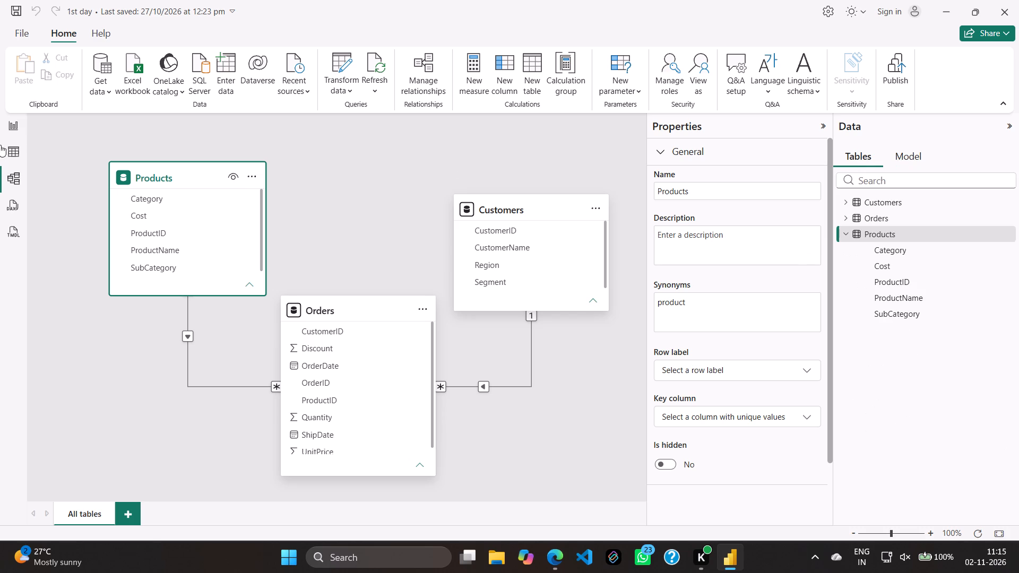
Return to the report page, widen the Sum of Quantity column chart into the freed space and shorten it slightly.
{"action": "left_click", "coordinate": [4, 125]}
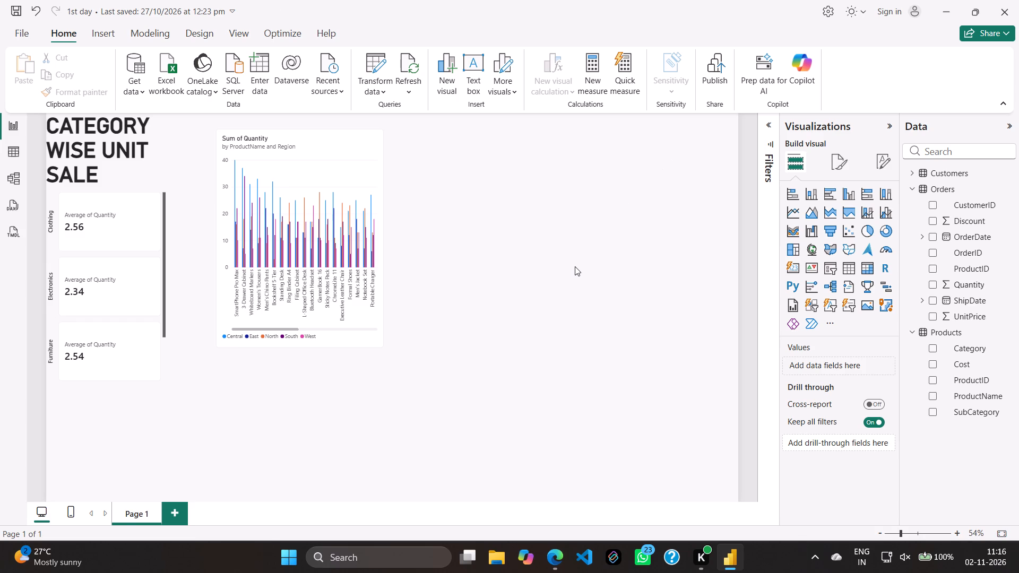
{"action": "left_click", "coordinate": [301, 287]}
{"action": "left_click", "coordinate": [374, 324]}
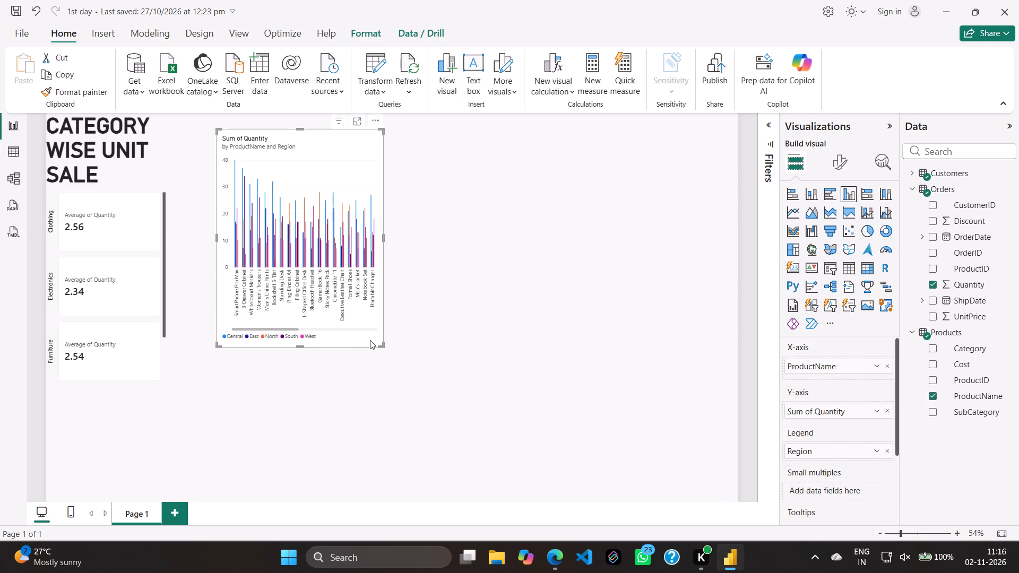
{"action": "left_click_drag", "start_coordinate": [384, 346], "coordinate": [505, 324]}
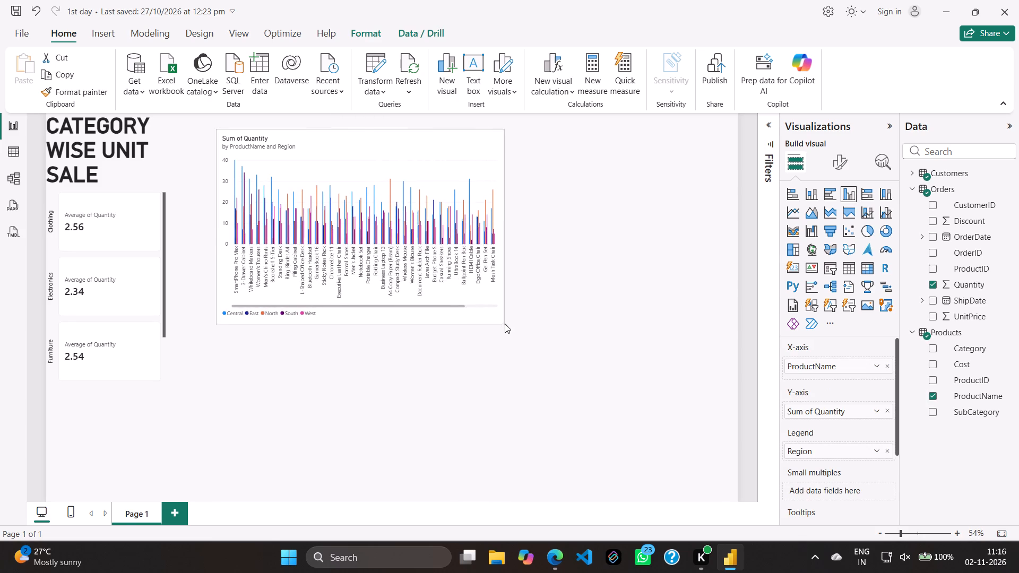
{"action": "left_click_drag", "start_coordinate": [505, 324], "coordinate": [505, 324]}
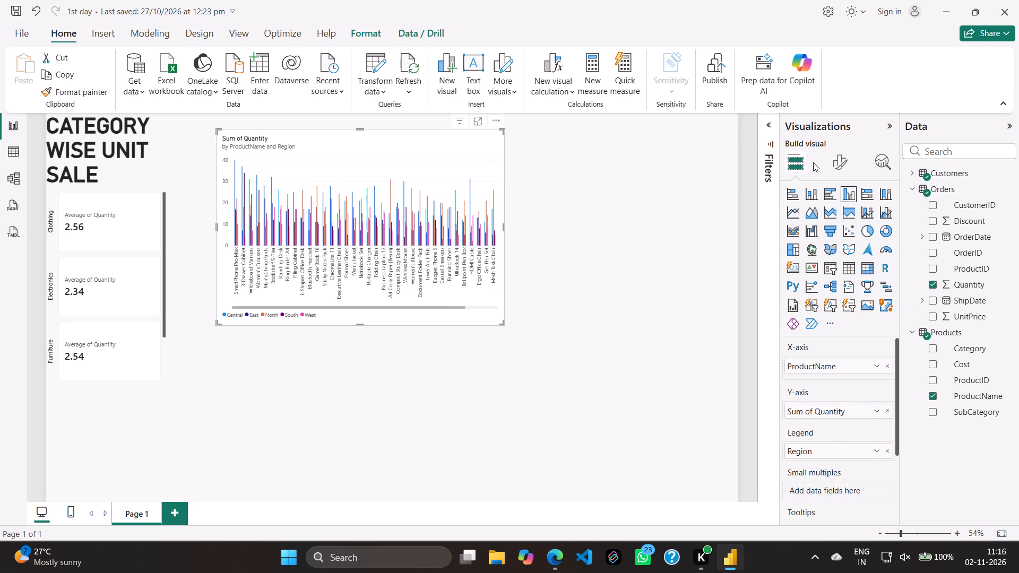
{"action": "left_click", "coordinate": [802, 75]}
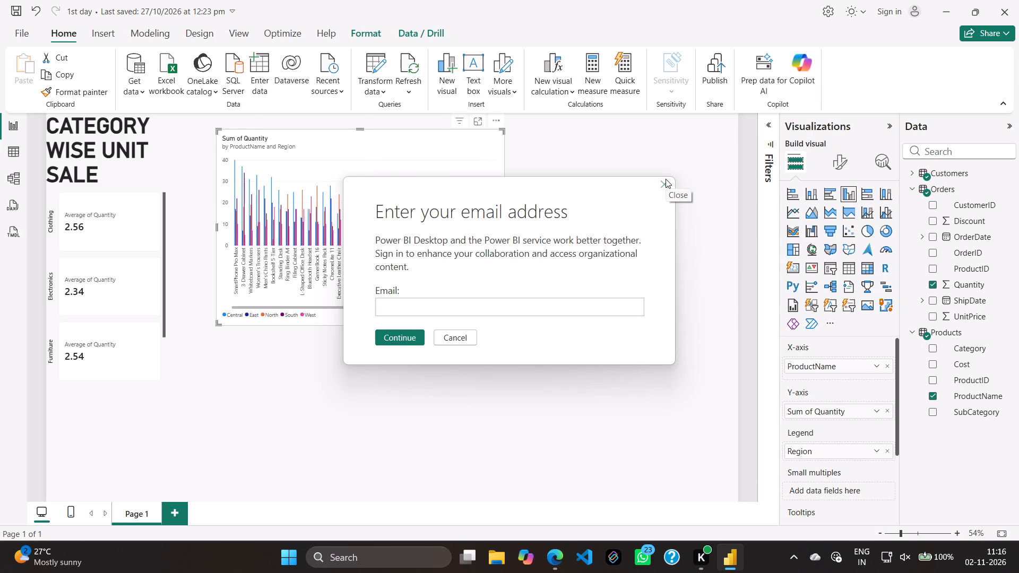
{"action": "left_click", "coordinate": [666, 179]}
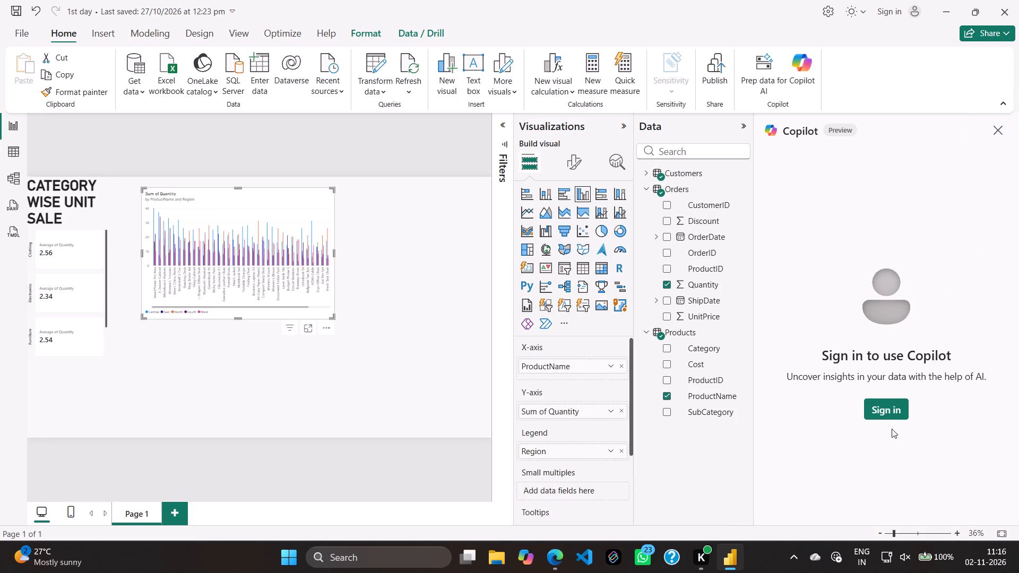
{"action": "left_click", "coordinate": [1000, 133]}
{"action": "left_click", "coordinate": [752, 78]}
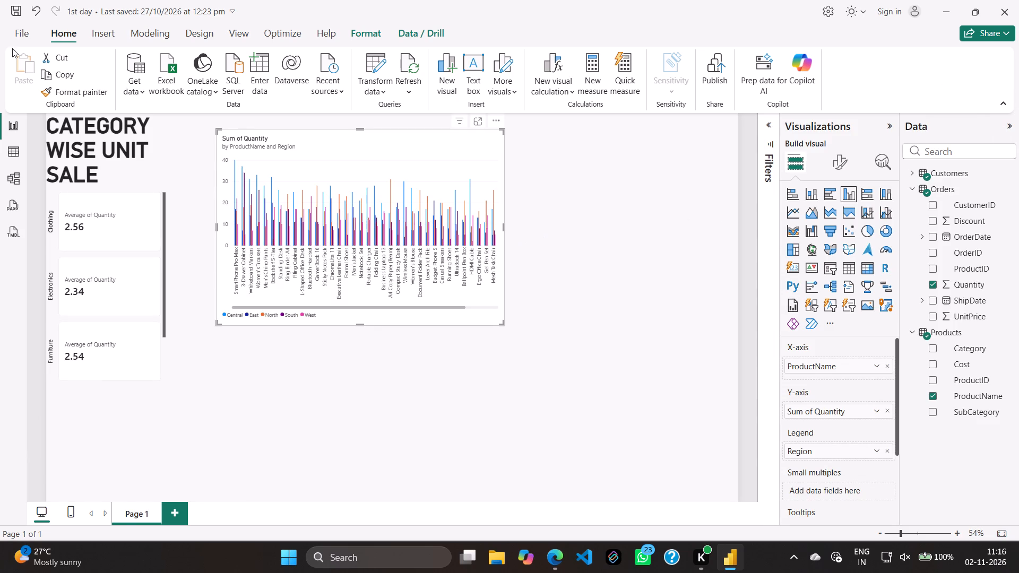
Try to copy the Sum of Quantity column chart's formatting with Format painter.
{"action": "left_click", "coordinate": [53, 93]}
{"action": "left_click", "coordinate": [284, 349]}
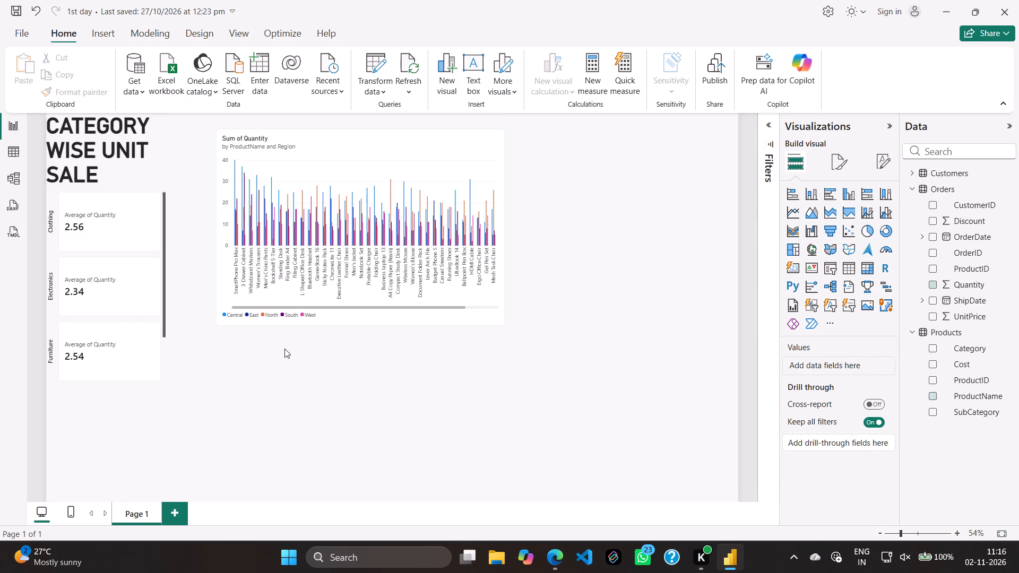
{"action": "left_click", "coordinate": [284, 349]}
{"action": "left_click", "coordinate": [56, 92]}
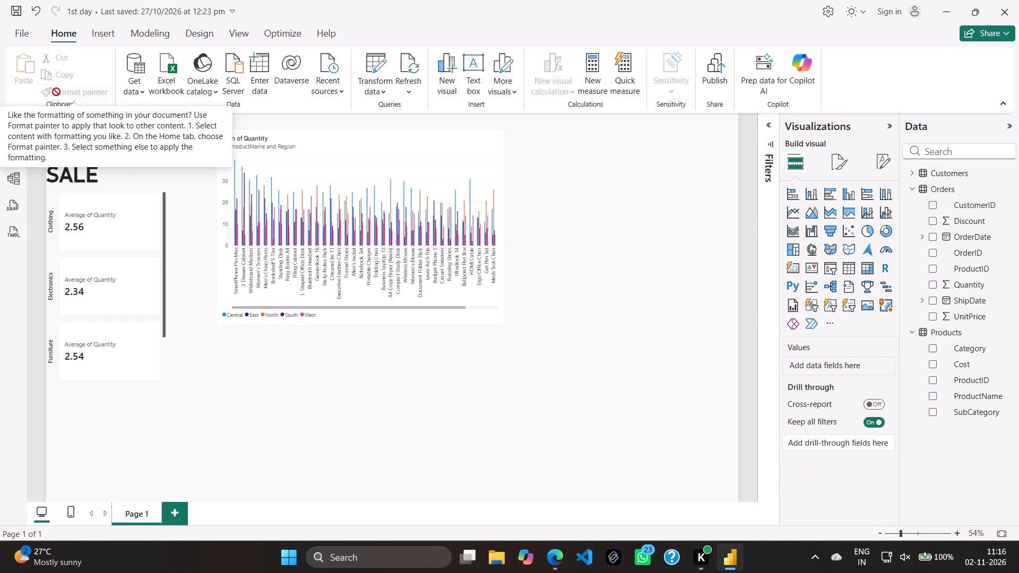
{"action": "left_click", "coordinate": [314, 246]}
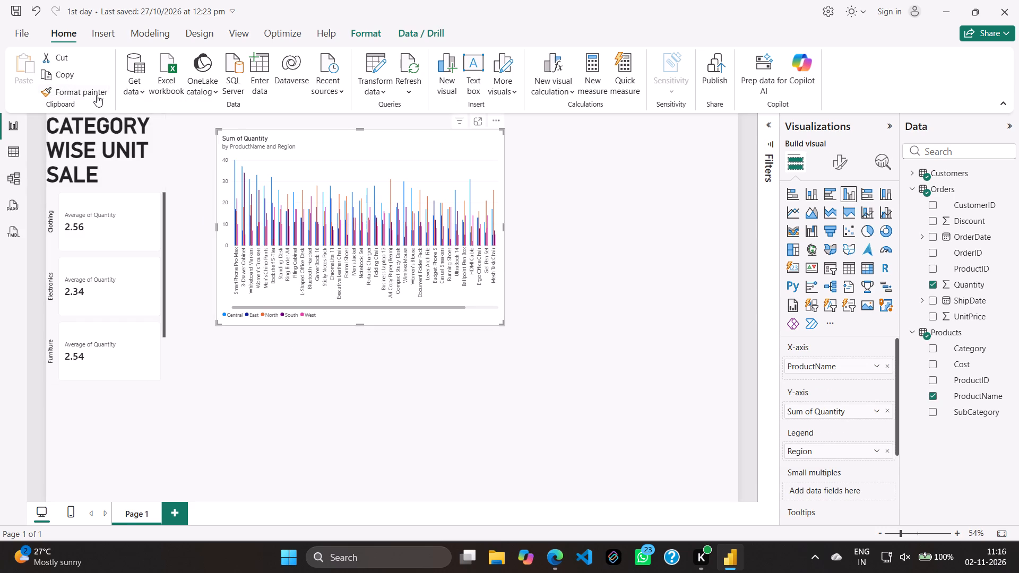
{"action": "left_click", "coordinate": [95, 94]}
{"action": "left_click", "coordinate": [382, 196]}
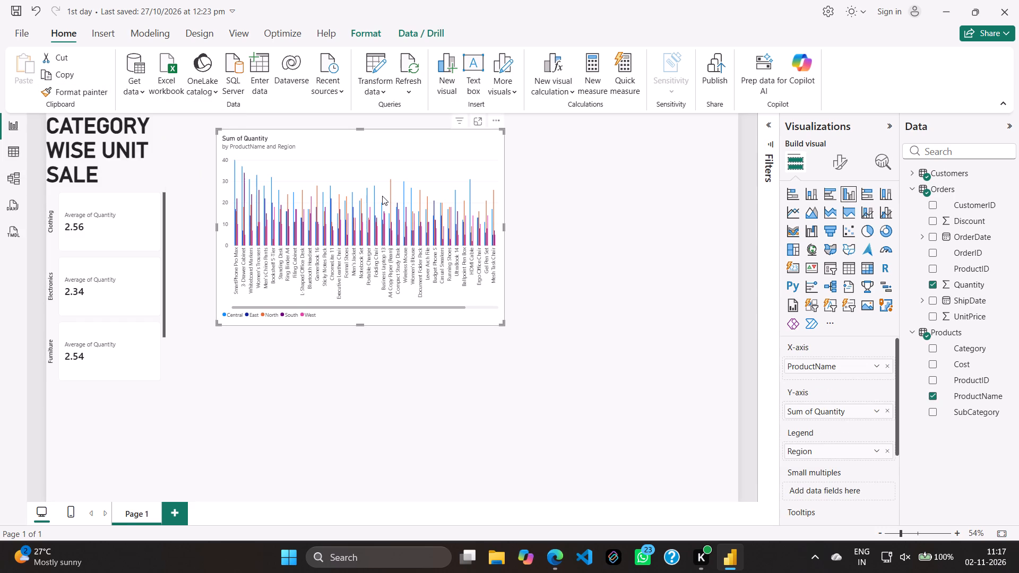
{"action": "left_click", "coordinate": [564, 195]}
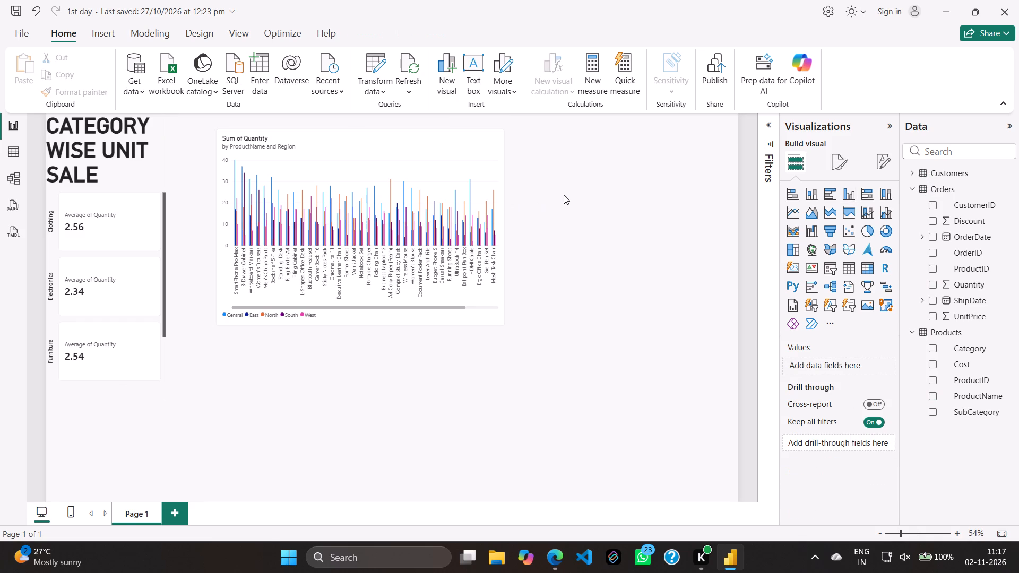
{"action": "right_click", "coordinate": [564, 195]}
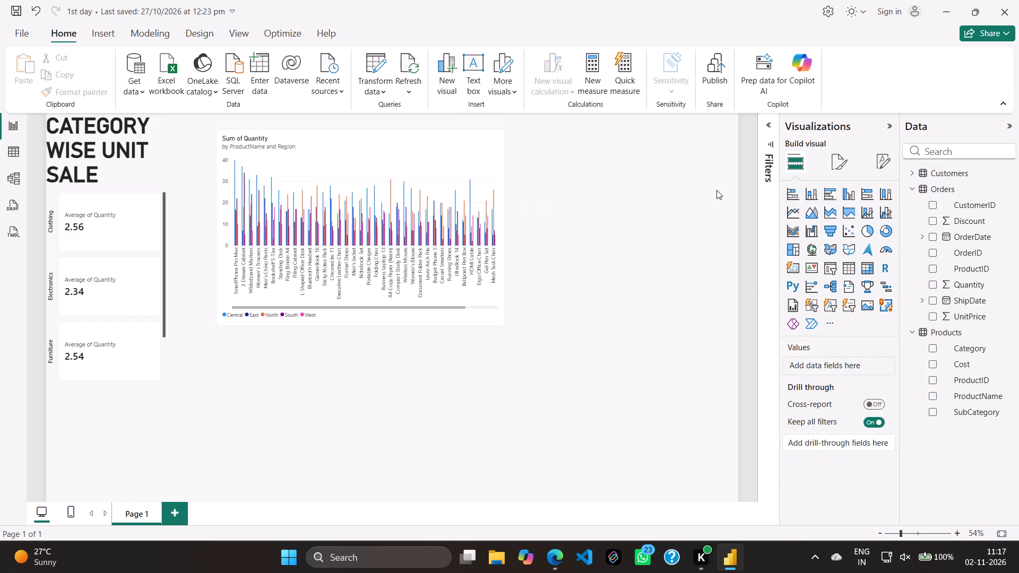
In the table view, search the data model for date, dates and DataTable, and clear the search.
{"action": "left_click", "coordinate": [15, 145]}
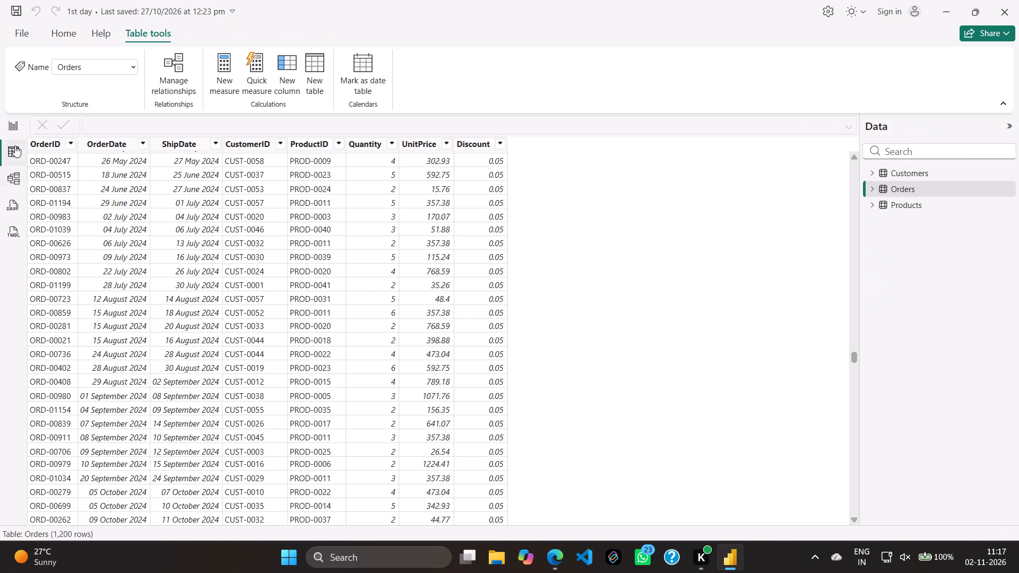
{"action": "left_click", "coordinate": [928, 154]}
{"action": "type", "text": "date"}
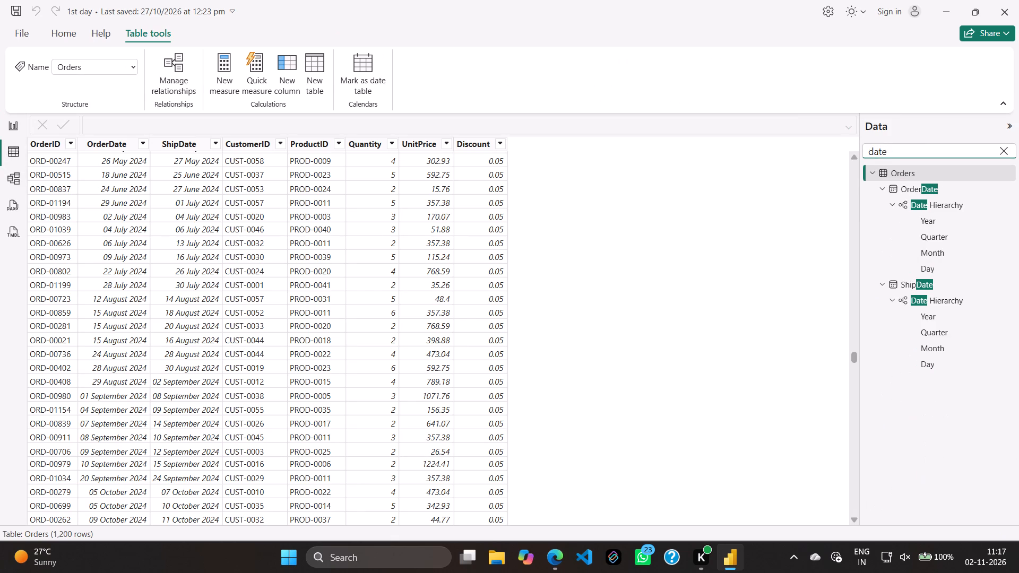
{"action": "key", "text": "BackSpace"}
{"action": "key", "text": "BackSpace"}
{"action": "key", "text": "BackSpace"}
{"action": "key", "text": "BackSpace"}
{"action": "key", "text": "BackSpace"}
{"action": "type", "text": "dates"}
{"action": "key", "text": "space"}
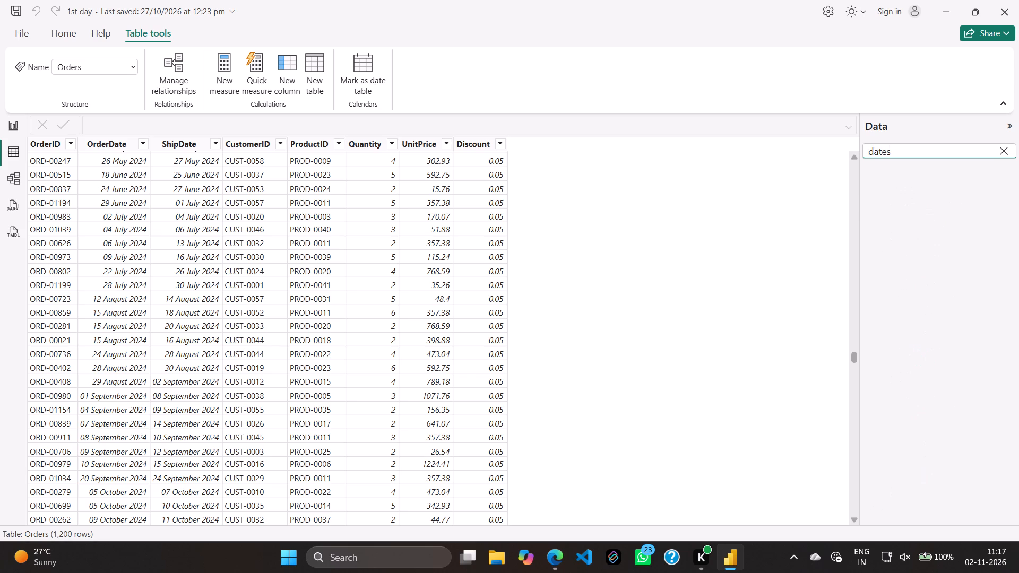
{"action": "key", "text": "BackSpace"}
{"action": "key", "text": "BackSpace"}
{"action": "key", "text": "BackSpace"}
{"action": "key", "text": "BackSpace"}
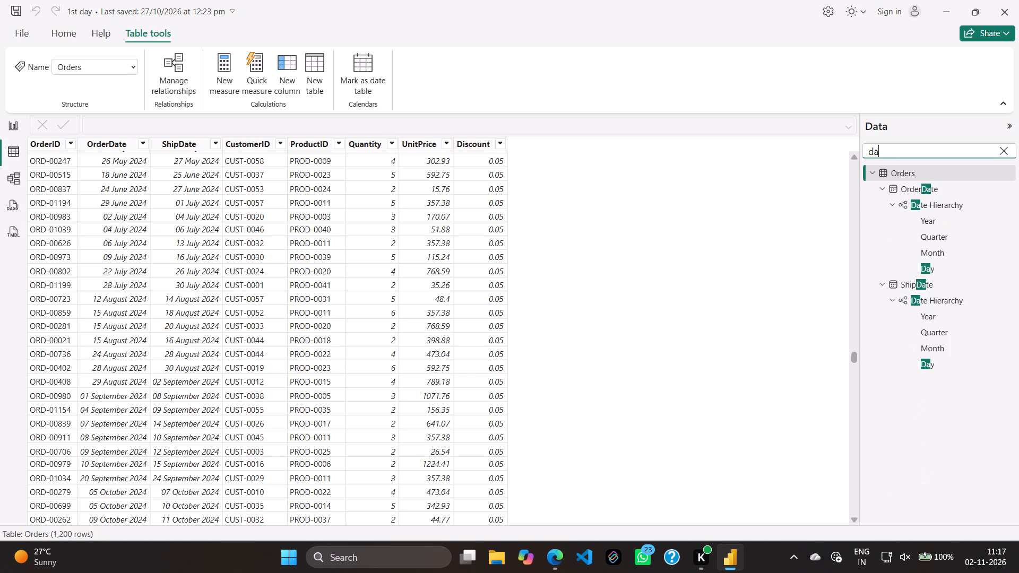
{"action": "key", "text": "BackSpace"}
{"action": "key", "text": "BackSpace"}
{"action": "key", "text": "BackSpace"}
{"action": "type", "text": "Data"}
{"action": "type", "text": "Table"}
{"action": "key", "text": "space"}
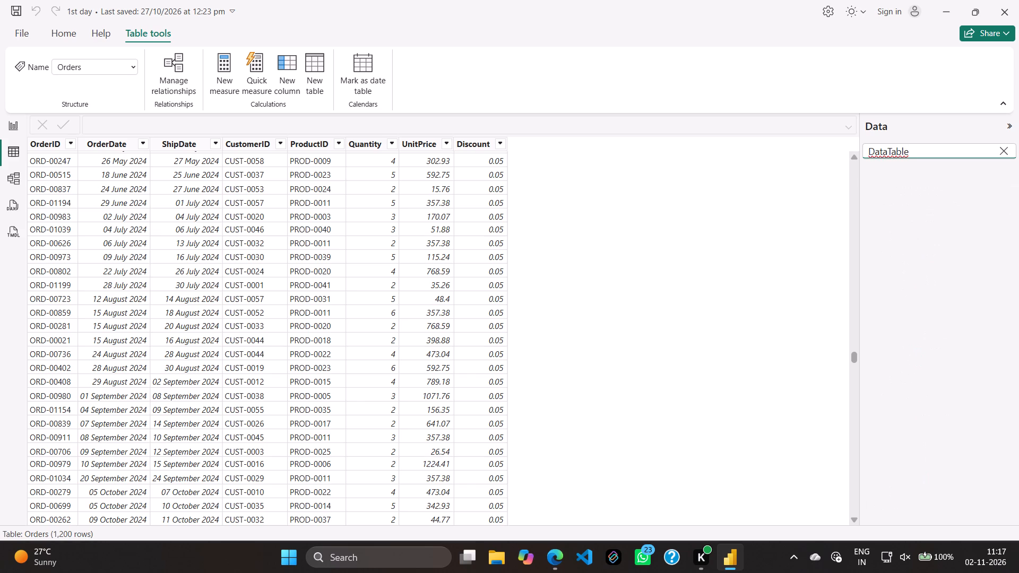
{"action": "key", "text": "BackSpace"}
{"action": "key", "text": "BackSpace"}
{"action": "key", "text": "BackSpace"}
{"action": "key", "text": "BackSpace"}
{"action": "key", "text": "BackSpace"}
{"action": "key", "text": "BackSpace"}
{"action": "key", "text": "BackSpace"}
{"action": "key", "text": "BackSpace"}
{"action": "key", "text": "BackSpace"}
{"action": "key", "text": "BackSpace"}
{"action": "key", "text": "BackSpace"}
{"action": "key", "text": "BackSpace"}
{"action": "key", "text": "BackSpace"}
{"action": "key", "text": "BackSpace"}
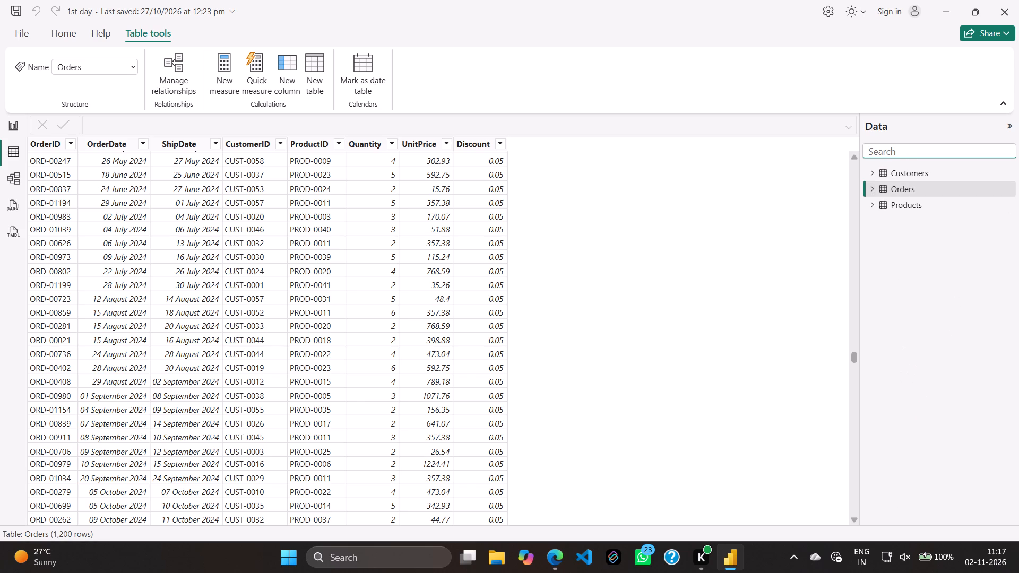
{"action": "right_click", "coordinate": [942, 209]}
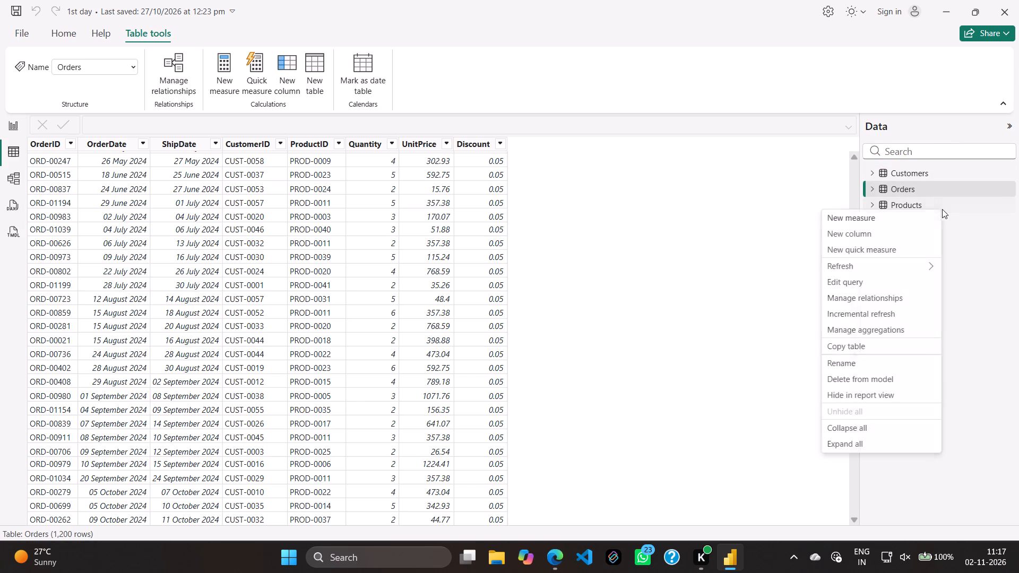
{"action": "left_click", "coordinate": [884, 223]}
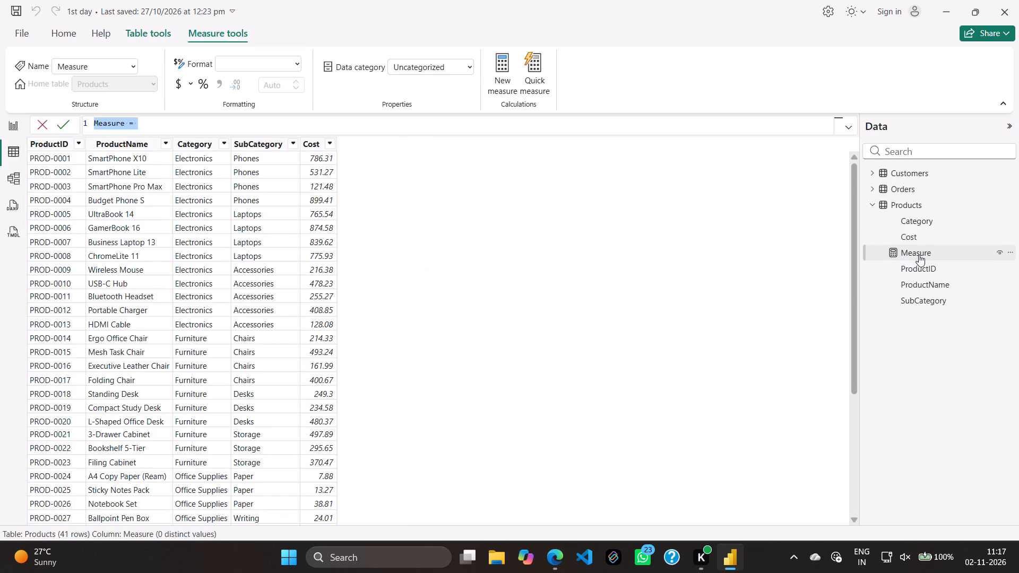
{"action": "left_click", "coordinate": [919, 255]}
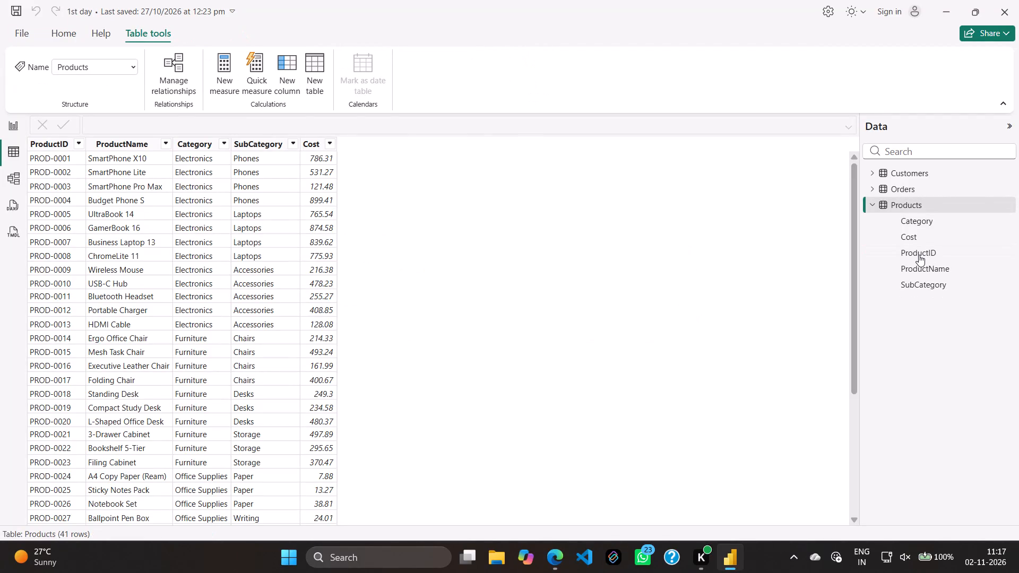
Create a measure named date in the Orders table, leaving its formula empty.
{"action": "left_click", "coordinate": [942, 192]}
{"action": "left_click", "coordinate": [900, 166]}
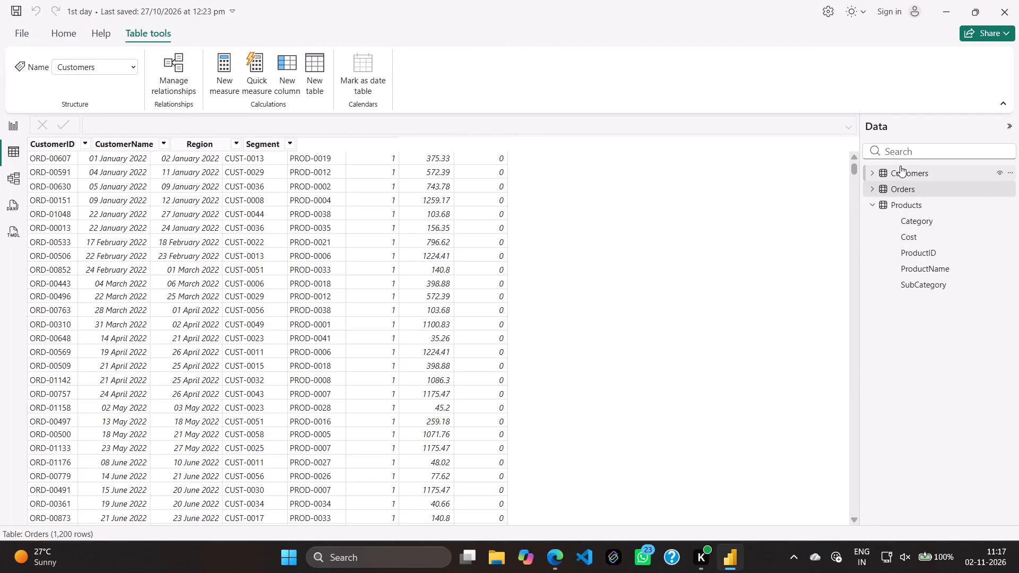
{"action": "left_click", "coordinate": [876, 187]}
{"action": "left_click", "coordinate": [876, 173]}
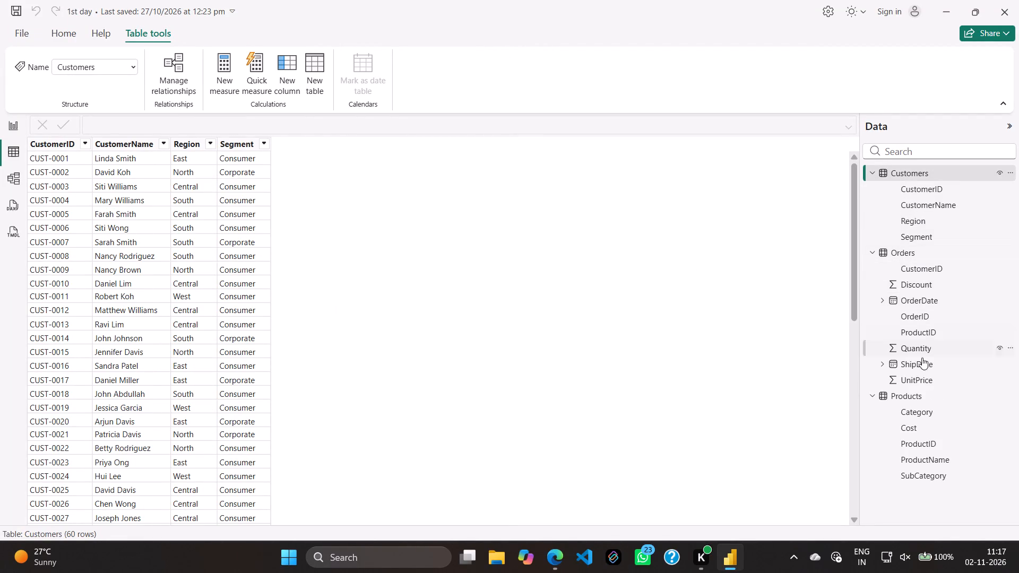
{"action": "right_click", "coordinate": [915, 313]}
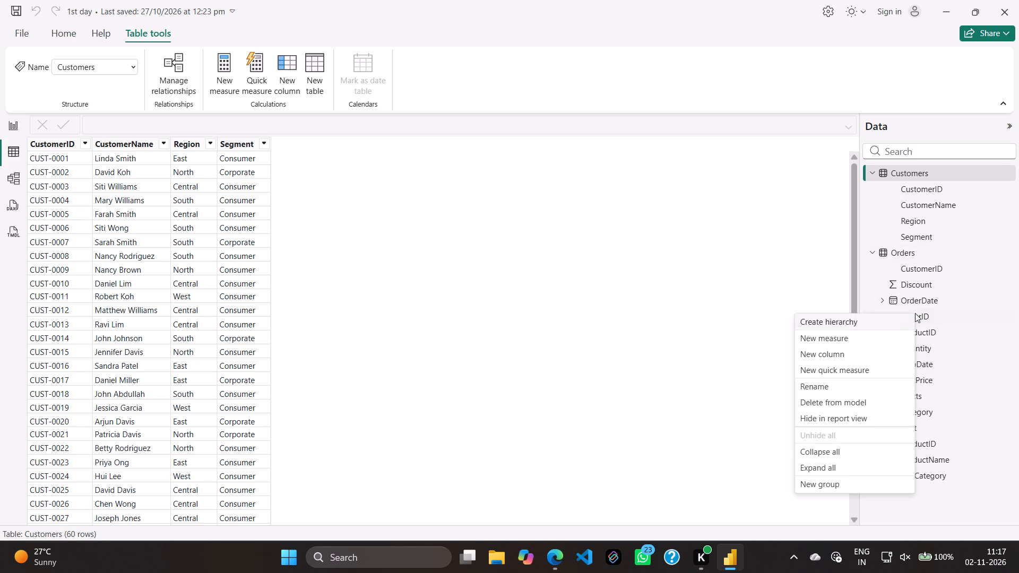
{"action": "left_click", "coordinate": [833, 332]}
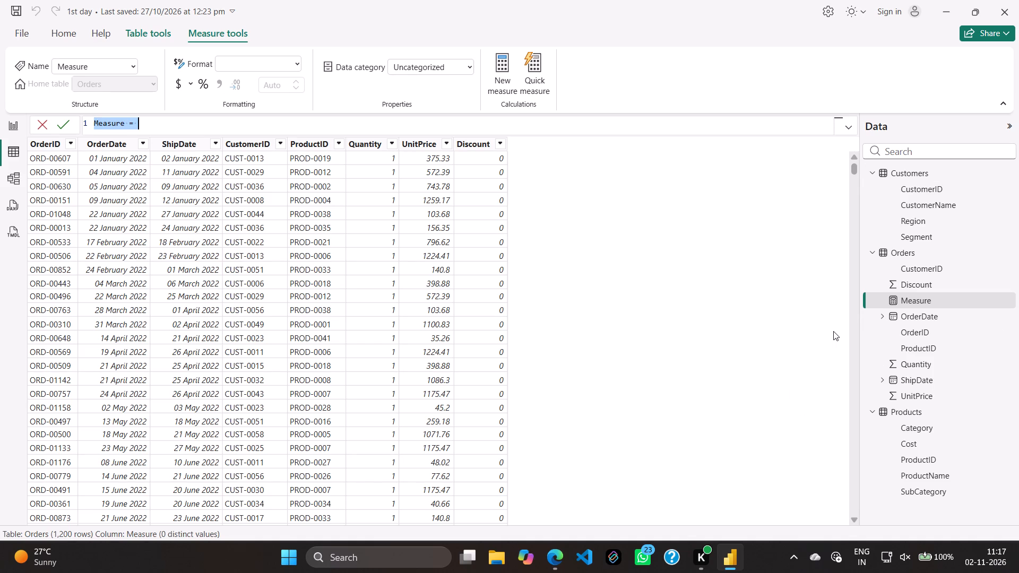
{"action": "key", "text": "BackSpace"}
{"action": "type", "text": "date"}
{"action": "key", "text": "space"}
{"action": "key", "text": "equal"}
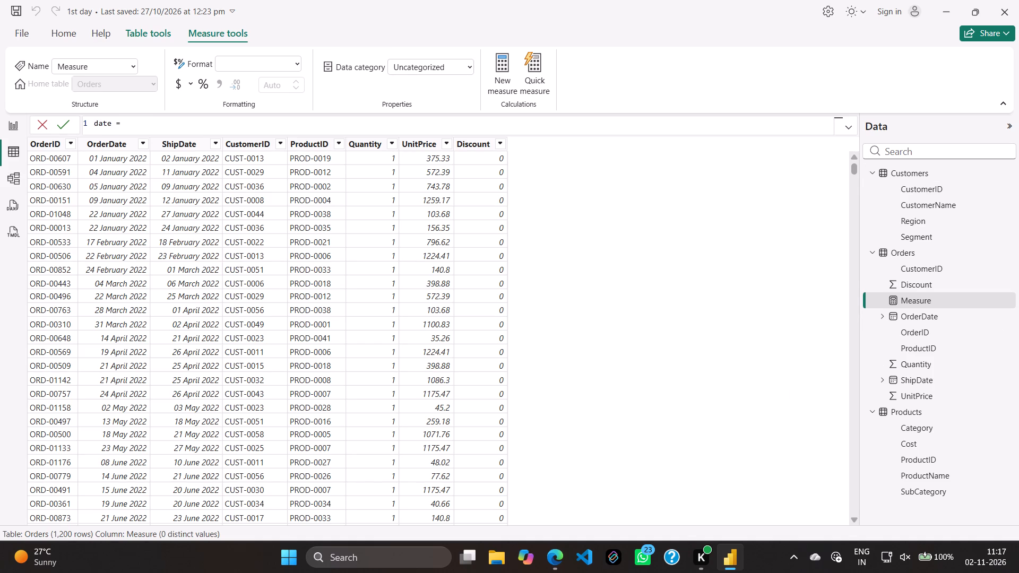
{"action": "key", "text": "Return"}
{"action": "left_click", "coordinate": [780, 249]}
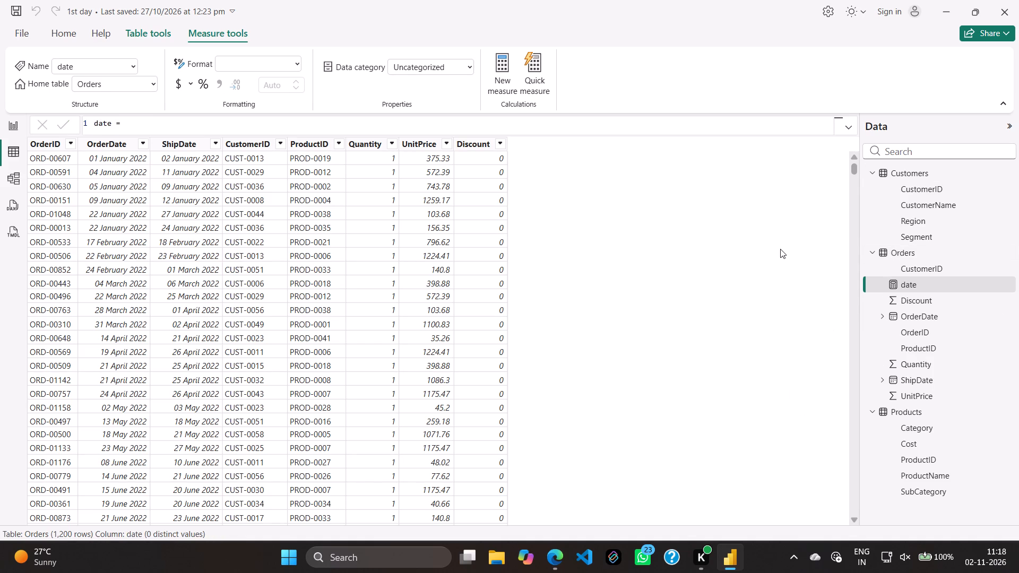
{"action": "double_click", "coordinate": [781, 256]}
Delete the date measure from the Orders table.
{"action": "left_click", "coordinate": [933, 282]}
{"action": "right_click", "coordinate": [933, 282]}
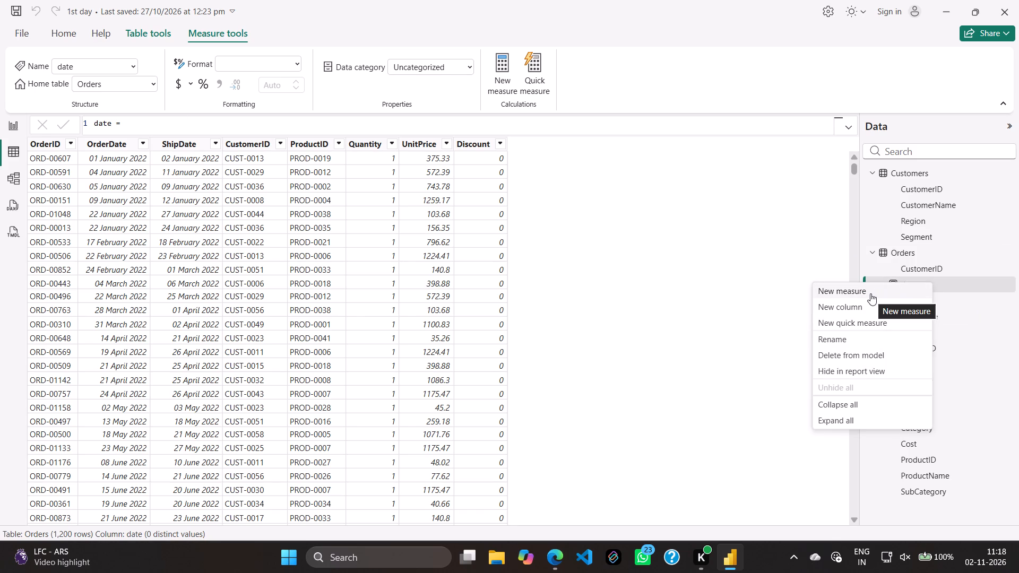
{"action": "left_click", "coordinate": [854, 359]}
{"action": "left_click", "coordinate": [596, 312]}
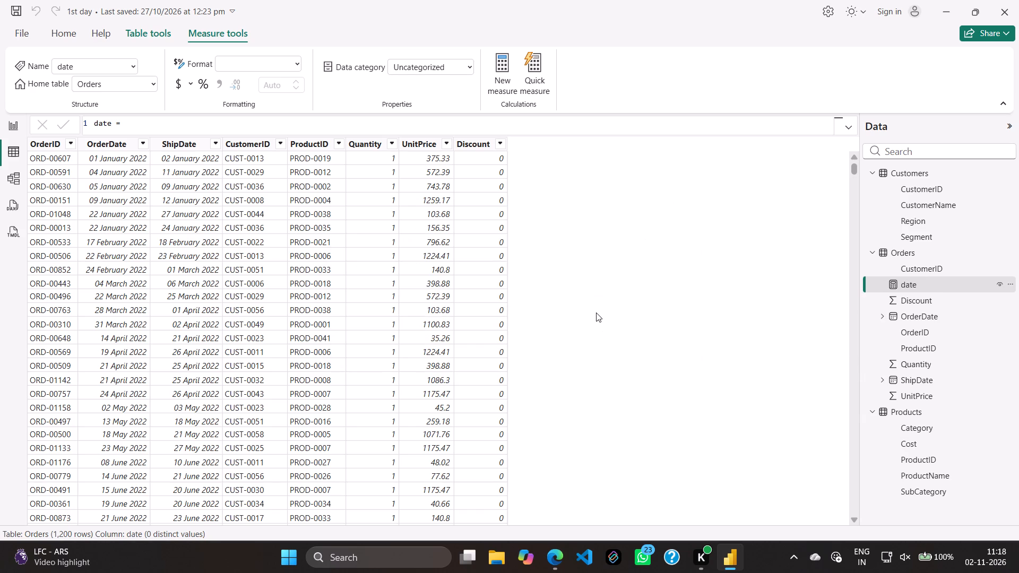
Collapse the Orders, Customers and Products field lists and return to the report page.
{"action": "left_click", "coordinate": [870, 249]}
{"action": "left_click", "coordinate": [873, 169]}
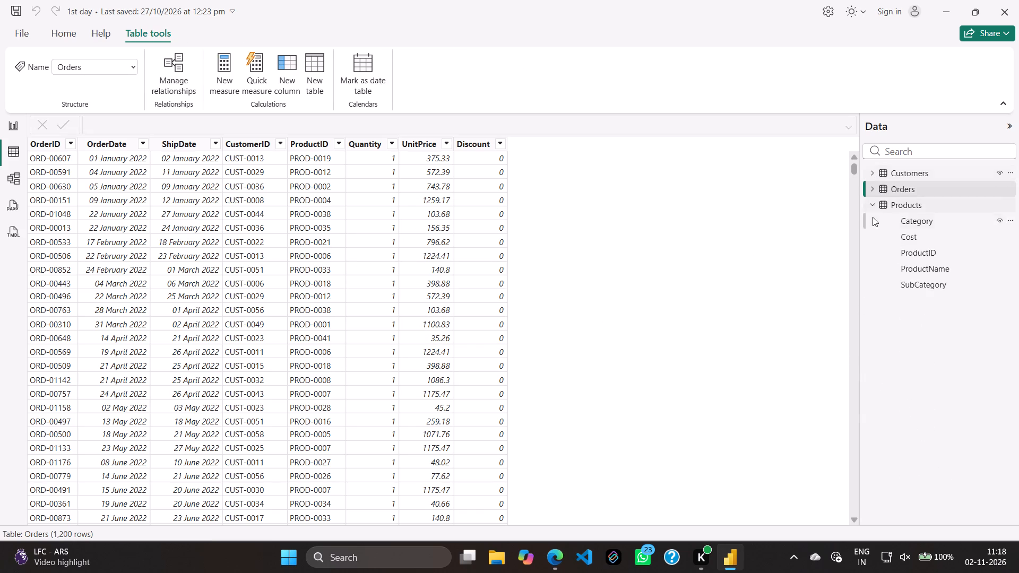
{"action": "left_click", "coordinate": [871, 204]}
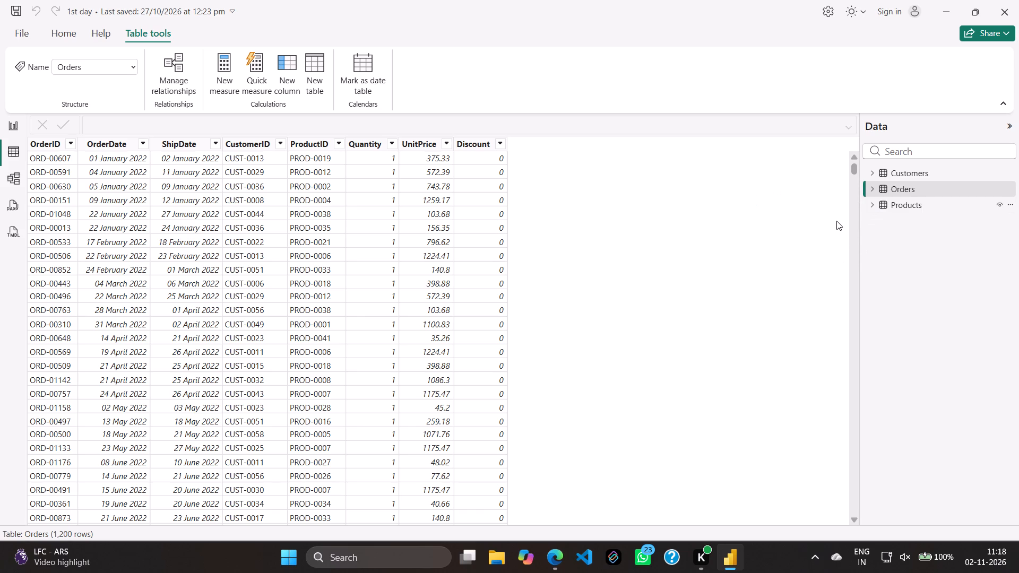
{"action": "left_click", "coordinate": [0, 121]}
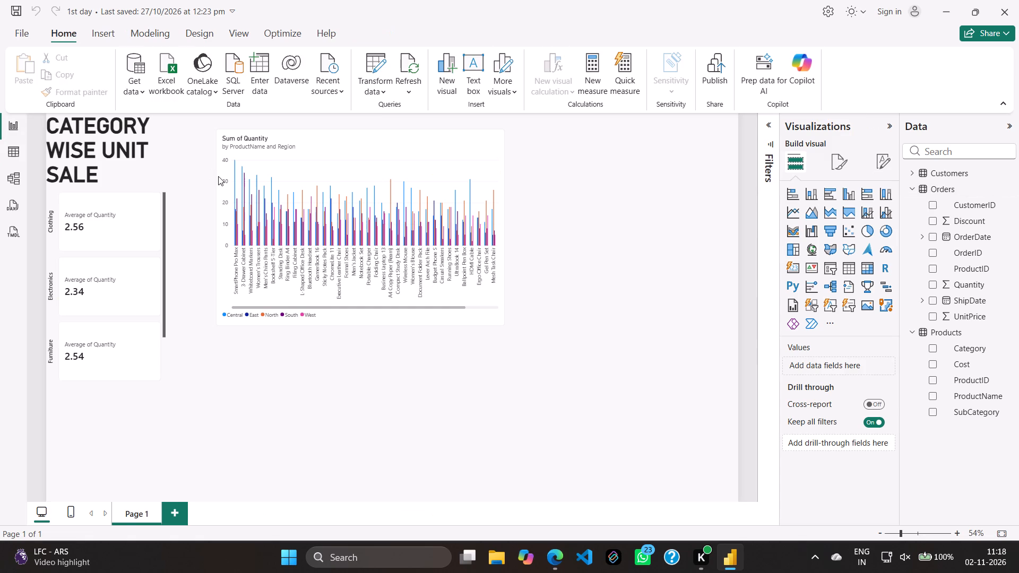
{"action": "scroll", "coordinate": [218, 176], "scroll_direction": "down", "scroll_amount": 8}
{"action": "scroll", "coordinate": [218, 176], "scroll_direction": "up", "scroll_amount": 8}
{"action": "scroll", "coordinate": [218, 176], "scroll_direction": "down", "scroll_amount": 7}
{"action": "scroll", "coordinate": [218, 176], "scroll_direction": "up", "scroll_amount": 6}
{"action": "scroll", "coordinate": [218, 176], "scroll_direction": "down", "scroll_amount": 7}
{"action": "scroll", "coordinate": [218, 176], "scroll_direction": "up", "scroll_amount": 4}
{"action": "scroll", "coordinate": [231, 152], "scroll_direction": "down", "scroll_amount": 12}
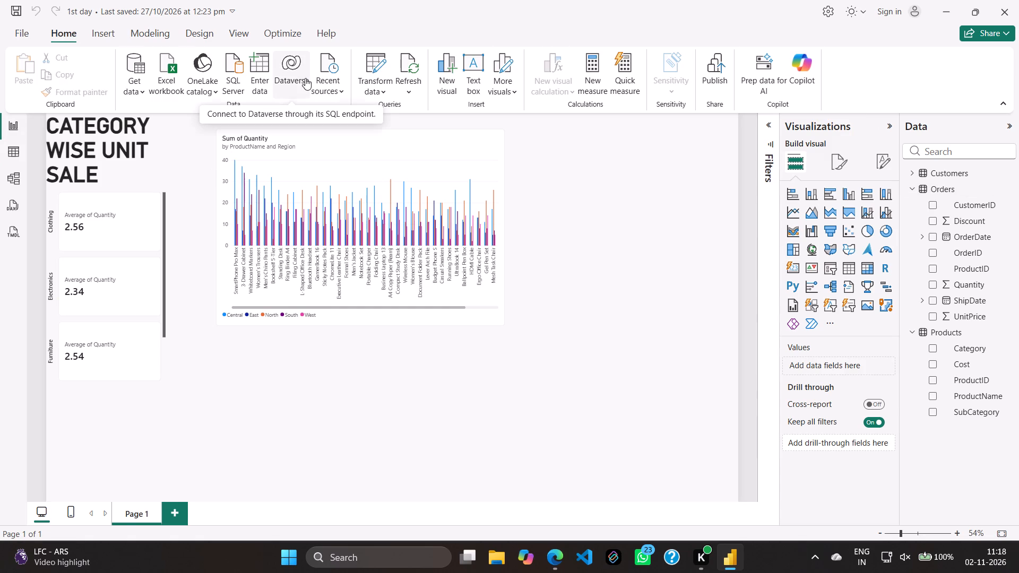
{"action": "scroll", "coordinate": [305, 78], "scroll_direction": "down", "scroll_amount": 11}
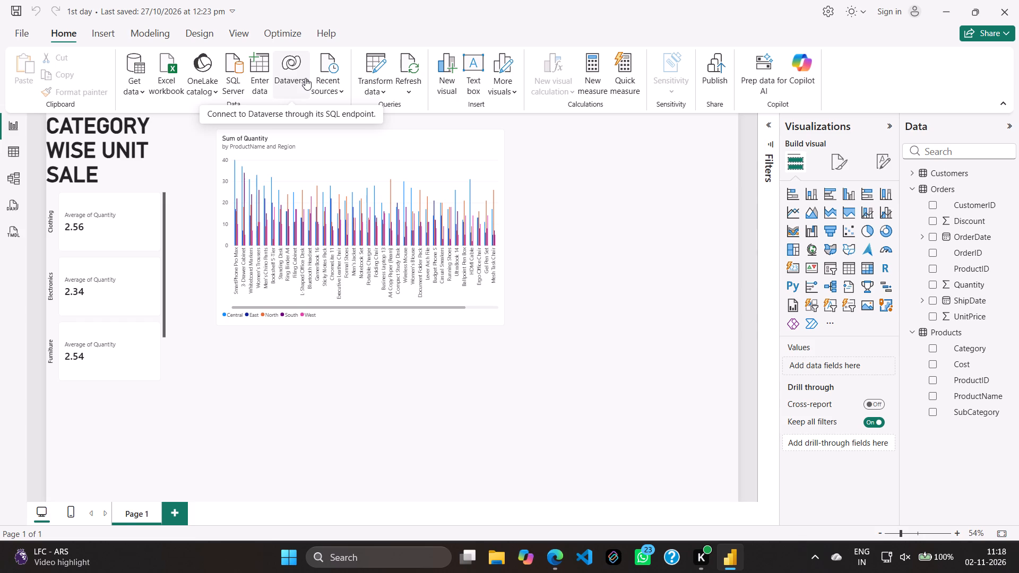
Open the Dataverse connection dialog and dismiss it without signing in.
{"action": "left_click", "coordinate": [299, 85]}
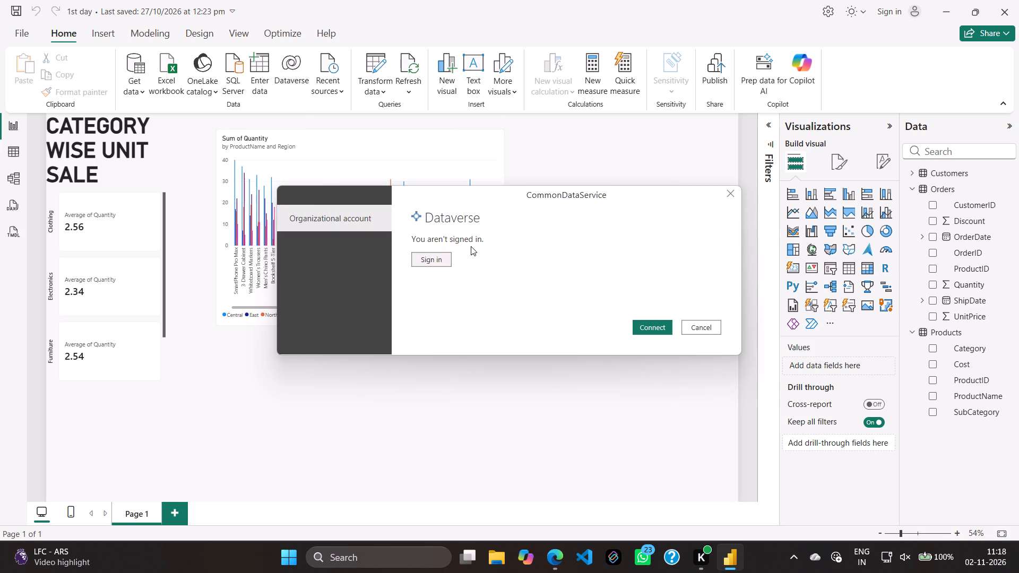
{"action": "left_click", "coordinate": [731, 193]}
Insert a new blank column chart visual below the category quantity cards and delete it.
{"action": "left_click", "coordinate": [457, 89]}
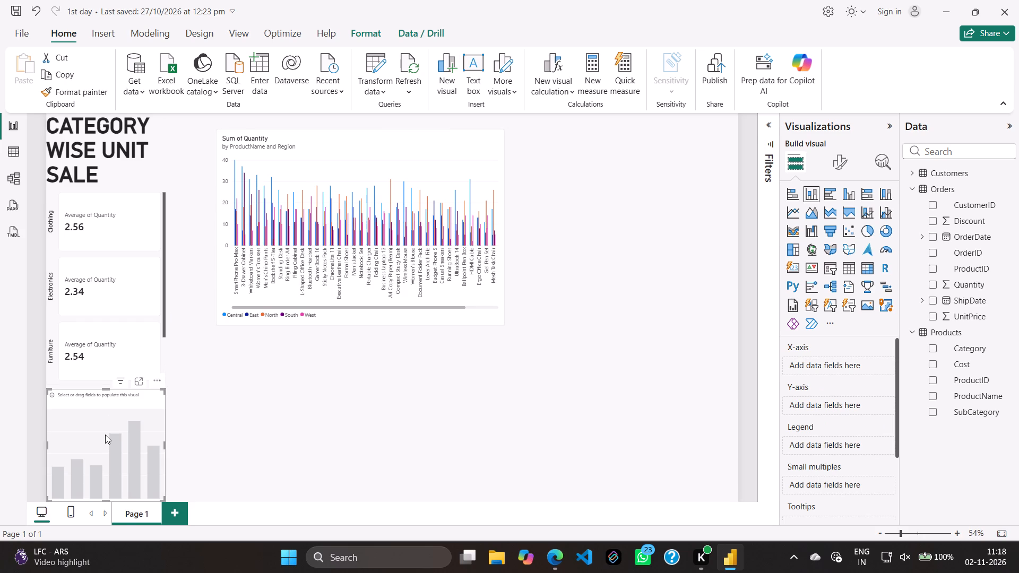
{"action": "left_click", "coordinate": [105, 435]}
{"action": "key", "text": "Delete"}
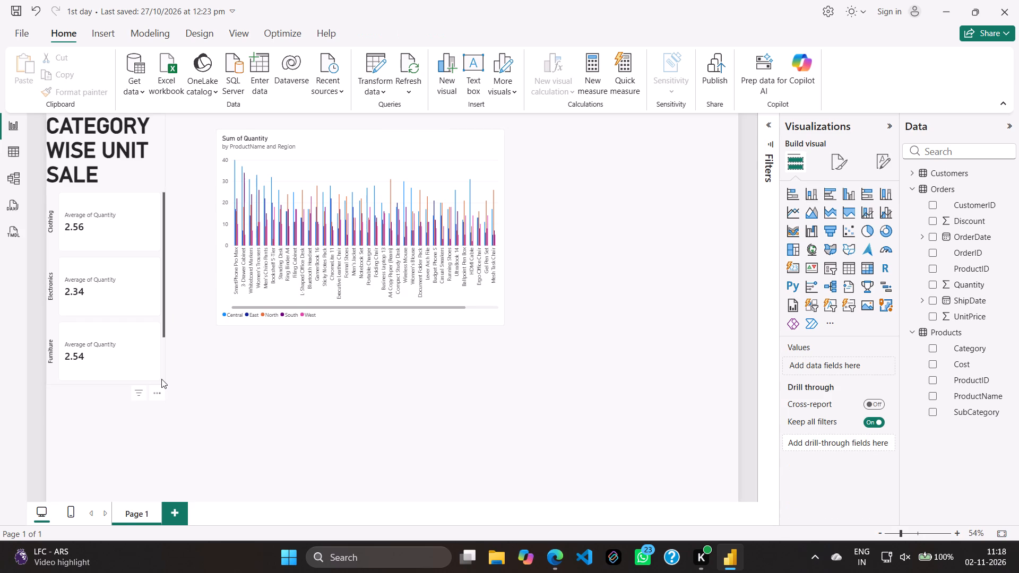
Try to refresh the report's data.
{"action": "left_click", "coordinate": [397, 70]}
{"action": "left_click", "coordinate": [408, 74]}
{"action": "left_click", "coordinate": [407, 66]}
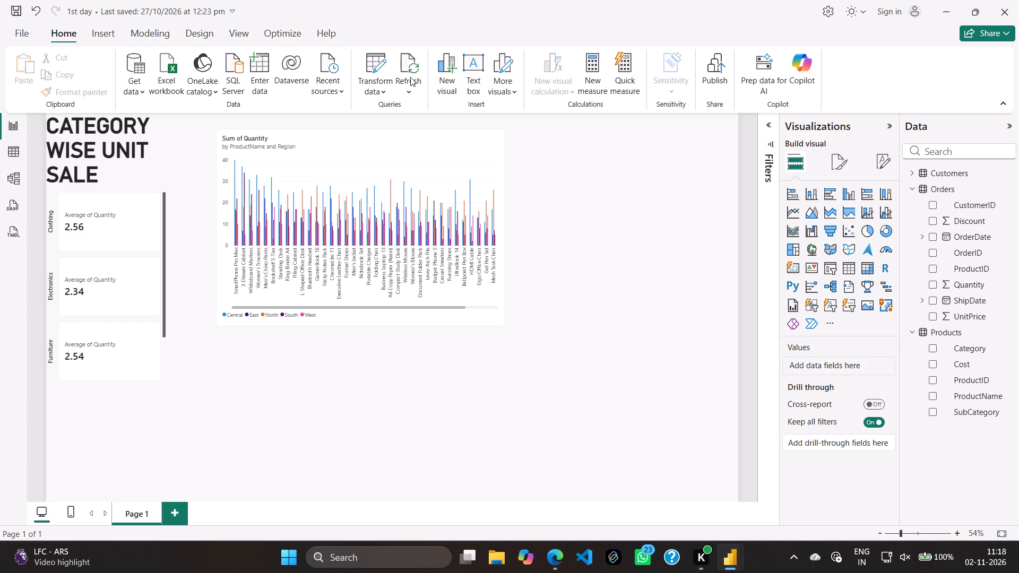
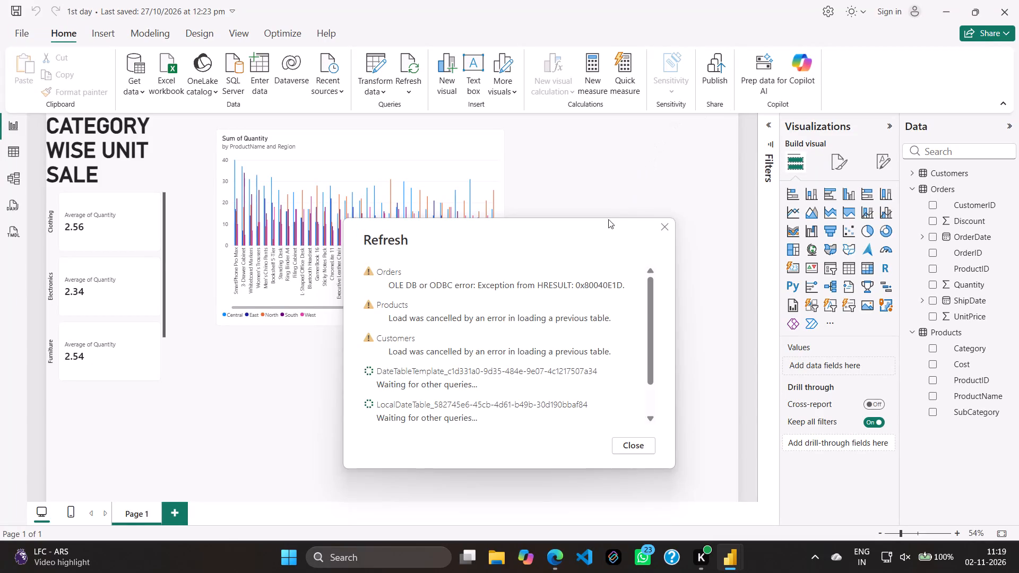
Examine the refresh status of every table, from Orders, Products and Customers to the local date tables.
{"action": "scroll", "coordinate": [546, 302], "scroll_direction": "down", "scroll_amount": 8}
{"action": "scroll", "coordinate": [601, 335], "scroll_direction": "down", "scroll_amount": 7}
{"action": "scroll", "coordinate": [597, 362], "scroll_direction": "up", "scroll_amount": 4}
{"action": "left_click_drag", "start_coordinate": [652, 327], "coordinate": [653, 402]}
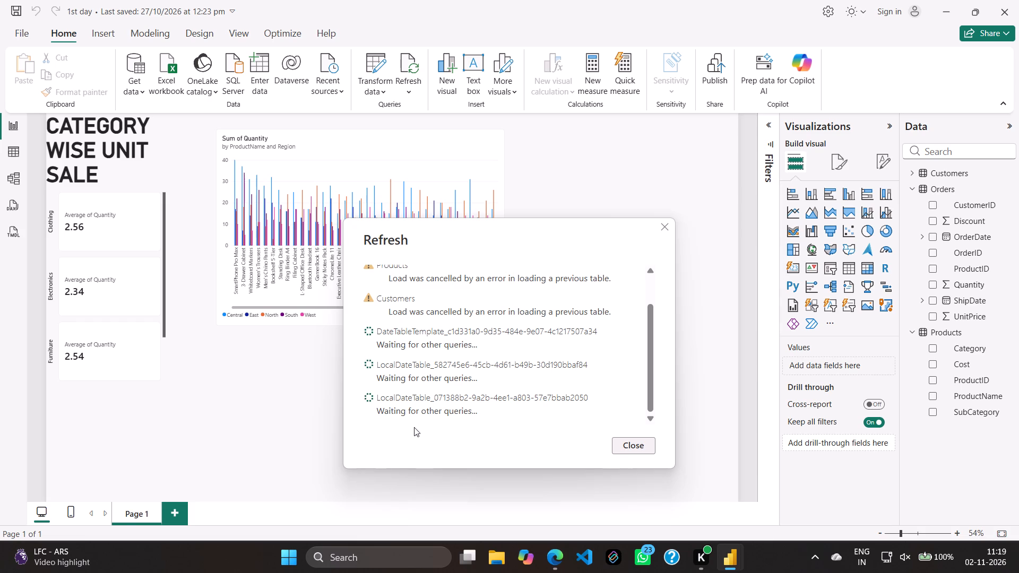
{"action": "scroll", "coordinate": [414, 427], "scroll_direction": "down", "scroll_amount": 7}
{"action": "scroll", "coordinate": [414, 427], "scroll_direction": "up", "scroll_amount": 7}
{"action": "scroll", "coordinate": [414, 427], "scroll_direction": "down", "scroll_amount": 9}
{"action": "scroll", "coordinate": [414, 427], "scroll_direction": "up", "scroll_amount": 8}
{"action": "scroll", "coordinate": [414, 427], "scroll_direction": "down", "scroll_amount": 7}
{"action": "scroll", "coordinate": [414, 427], "scroll_direction": "up", "scroll_amount": 3}
{"action": "scroll", "coordinate": [590, 333], "scroll_direction": "down", "scroll_amount": 2}
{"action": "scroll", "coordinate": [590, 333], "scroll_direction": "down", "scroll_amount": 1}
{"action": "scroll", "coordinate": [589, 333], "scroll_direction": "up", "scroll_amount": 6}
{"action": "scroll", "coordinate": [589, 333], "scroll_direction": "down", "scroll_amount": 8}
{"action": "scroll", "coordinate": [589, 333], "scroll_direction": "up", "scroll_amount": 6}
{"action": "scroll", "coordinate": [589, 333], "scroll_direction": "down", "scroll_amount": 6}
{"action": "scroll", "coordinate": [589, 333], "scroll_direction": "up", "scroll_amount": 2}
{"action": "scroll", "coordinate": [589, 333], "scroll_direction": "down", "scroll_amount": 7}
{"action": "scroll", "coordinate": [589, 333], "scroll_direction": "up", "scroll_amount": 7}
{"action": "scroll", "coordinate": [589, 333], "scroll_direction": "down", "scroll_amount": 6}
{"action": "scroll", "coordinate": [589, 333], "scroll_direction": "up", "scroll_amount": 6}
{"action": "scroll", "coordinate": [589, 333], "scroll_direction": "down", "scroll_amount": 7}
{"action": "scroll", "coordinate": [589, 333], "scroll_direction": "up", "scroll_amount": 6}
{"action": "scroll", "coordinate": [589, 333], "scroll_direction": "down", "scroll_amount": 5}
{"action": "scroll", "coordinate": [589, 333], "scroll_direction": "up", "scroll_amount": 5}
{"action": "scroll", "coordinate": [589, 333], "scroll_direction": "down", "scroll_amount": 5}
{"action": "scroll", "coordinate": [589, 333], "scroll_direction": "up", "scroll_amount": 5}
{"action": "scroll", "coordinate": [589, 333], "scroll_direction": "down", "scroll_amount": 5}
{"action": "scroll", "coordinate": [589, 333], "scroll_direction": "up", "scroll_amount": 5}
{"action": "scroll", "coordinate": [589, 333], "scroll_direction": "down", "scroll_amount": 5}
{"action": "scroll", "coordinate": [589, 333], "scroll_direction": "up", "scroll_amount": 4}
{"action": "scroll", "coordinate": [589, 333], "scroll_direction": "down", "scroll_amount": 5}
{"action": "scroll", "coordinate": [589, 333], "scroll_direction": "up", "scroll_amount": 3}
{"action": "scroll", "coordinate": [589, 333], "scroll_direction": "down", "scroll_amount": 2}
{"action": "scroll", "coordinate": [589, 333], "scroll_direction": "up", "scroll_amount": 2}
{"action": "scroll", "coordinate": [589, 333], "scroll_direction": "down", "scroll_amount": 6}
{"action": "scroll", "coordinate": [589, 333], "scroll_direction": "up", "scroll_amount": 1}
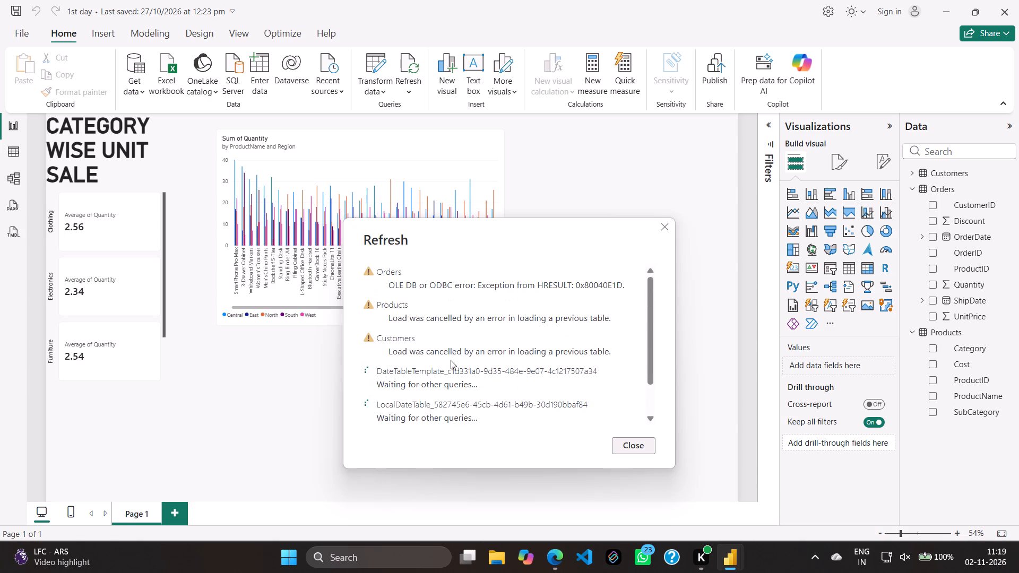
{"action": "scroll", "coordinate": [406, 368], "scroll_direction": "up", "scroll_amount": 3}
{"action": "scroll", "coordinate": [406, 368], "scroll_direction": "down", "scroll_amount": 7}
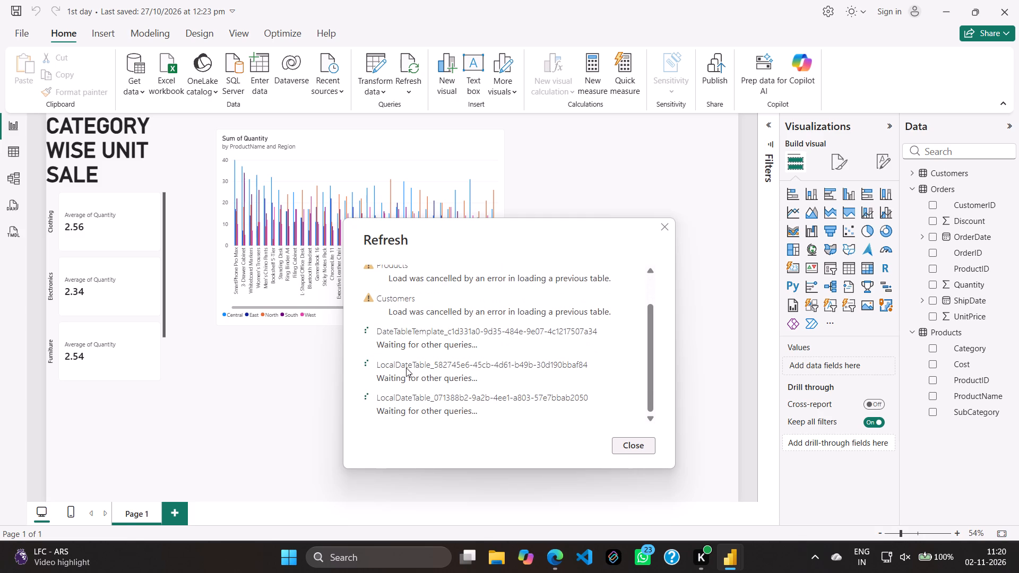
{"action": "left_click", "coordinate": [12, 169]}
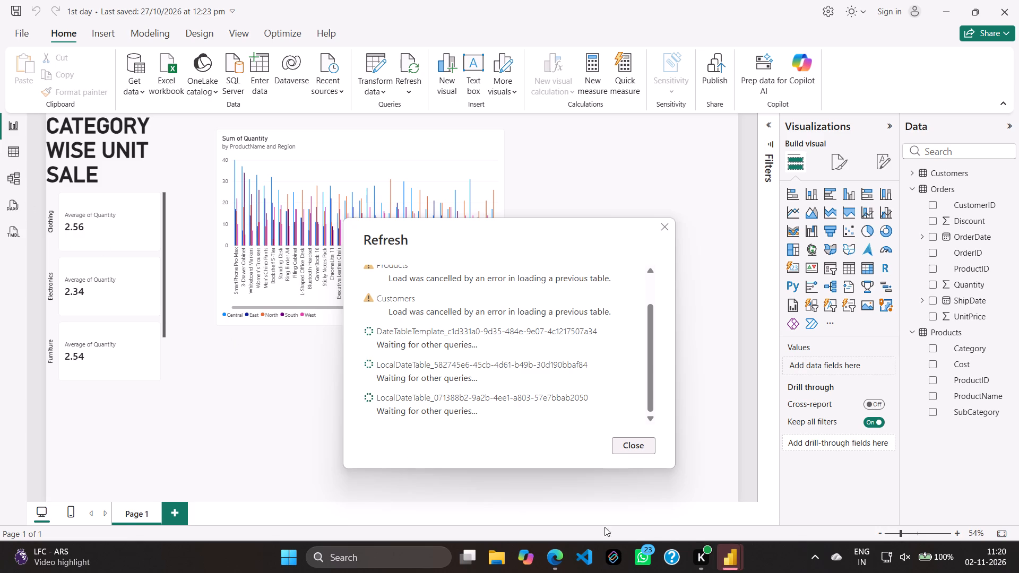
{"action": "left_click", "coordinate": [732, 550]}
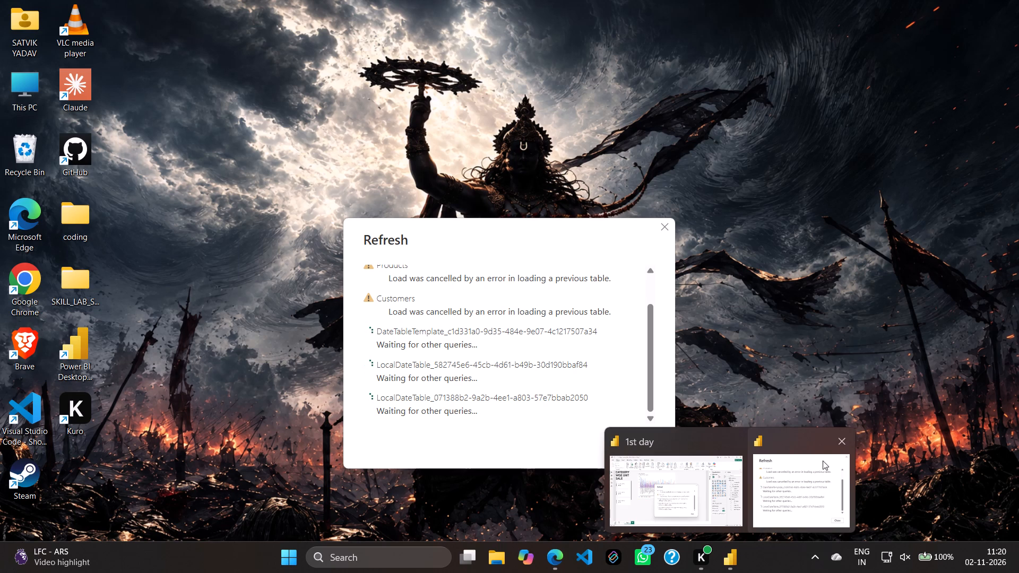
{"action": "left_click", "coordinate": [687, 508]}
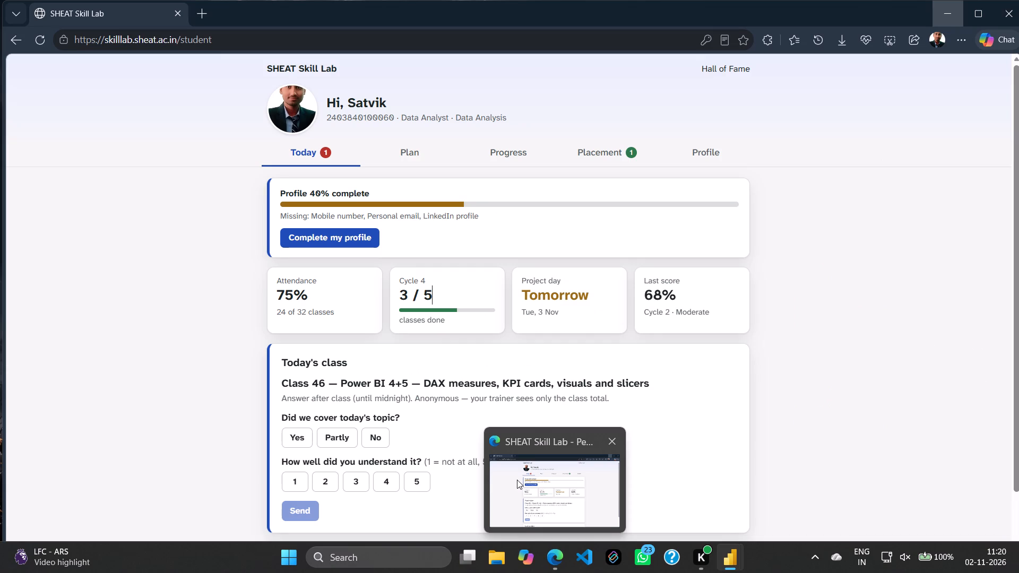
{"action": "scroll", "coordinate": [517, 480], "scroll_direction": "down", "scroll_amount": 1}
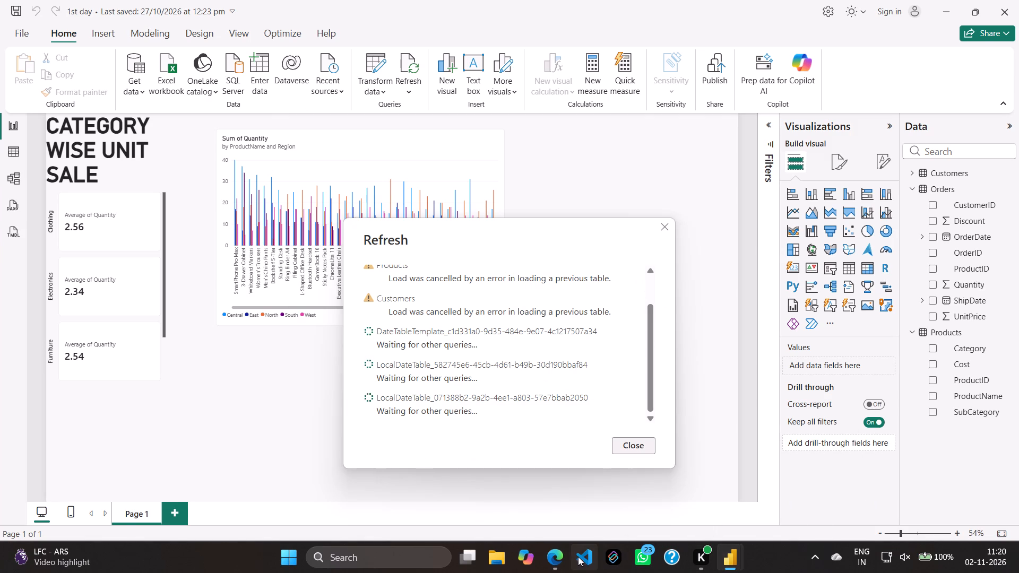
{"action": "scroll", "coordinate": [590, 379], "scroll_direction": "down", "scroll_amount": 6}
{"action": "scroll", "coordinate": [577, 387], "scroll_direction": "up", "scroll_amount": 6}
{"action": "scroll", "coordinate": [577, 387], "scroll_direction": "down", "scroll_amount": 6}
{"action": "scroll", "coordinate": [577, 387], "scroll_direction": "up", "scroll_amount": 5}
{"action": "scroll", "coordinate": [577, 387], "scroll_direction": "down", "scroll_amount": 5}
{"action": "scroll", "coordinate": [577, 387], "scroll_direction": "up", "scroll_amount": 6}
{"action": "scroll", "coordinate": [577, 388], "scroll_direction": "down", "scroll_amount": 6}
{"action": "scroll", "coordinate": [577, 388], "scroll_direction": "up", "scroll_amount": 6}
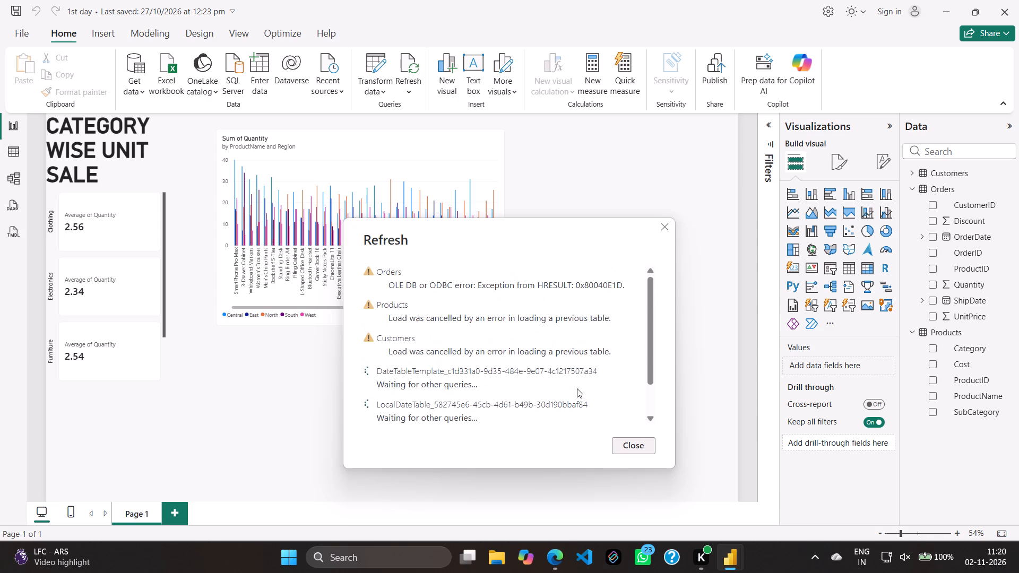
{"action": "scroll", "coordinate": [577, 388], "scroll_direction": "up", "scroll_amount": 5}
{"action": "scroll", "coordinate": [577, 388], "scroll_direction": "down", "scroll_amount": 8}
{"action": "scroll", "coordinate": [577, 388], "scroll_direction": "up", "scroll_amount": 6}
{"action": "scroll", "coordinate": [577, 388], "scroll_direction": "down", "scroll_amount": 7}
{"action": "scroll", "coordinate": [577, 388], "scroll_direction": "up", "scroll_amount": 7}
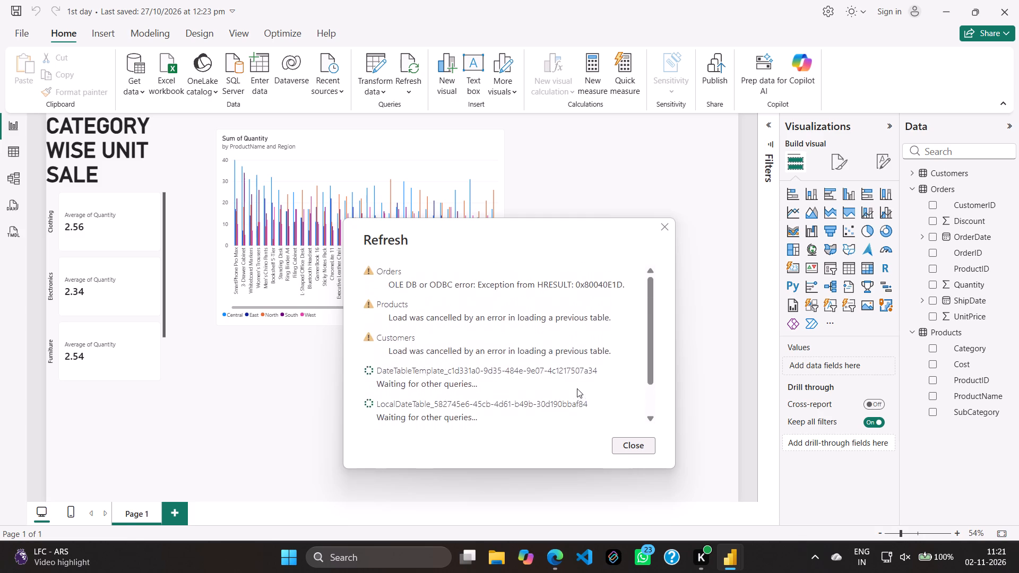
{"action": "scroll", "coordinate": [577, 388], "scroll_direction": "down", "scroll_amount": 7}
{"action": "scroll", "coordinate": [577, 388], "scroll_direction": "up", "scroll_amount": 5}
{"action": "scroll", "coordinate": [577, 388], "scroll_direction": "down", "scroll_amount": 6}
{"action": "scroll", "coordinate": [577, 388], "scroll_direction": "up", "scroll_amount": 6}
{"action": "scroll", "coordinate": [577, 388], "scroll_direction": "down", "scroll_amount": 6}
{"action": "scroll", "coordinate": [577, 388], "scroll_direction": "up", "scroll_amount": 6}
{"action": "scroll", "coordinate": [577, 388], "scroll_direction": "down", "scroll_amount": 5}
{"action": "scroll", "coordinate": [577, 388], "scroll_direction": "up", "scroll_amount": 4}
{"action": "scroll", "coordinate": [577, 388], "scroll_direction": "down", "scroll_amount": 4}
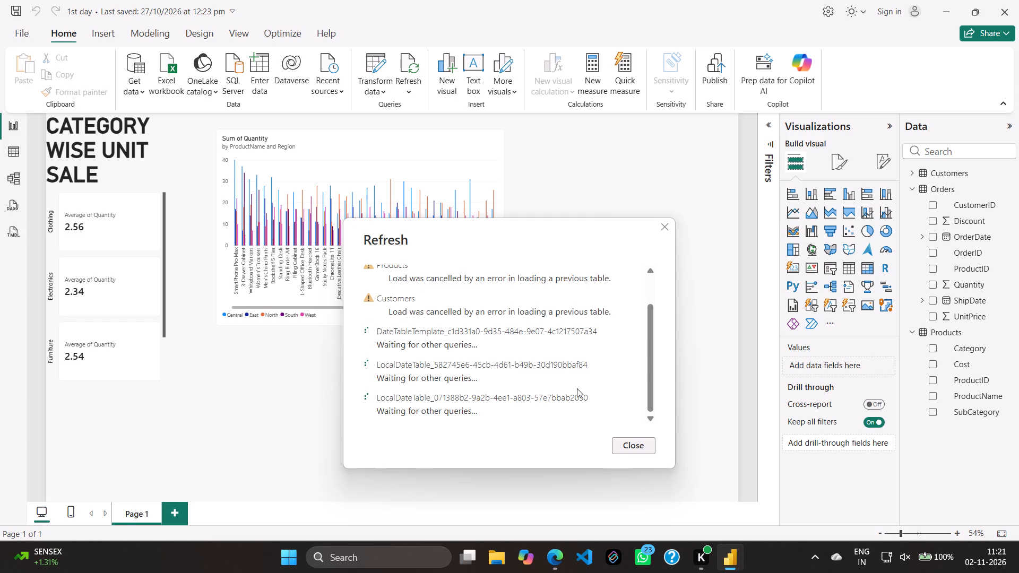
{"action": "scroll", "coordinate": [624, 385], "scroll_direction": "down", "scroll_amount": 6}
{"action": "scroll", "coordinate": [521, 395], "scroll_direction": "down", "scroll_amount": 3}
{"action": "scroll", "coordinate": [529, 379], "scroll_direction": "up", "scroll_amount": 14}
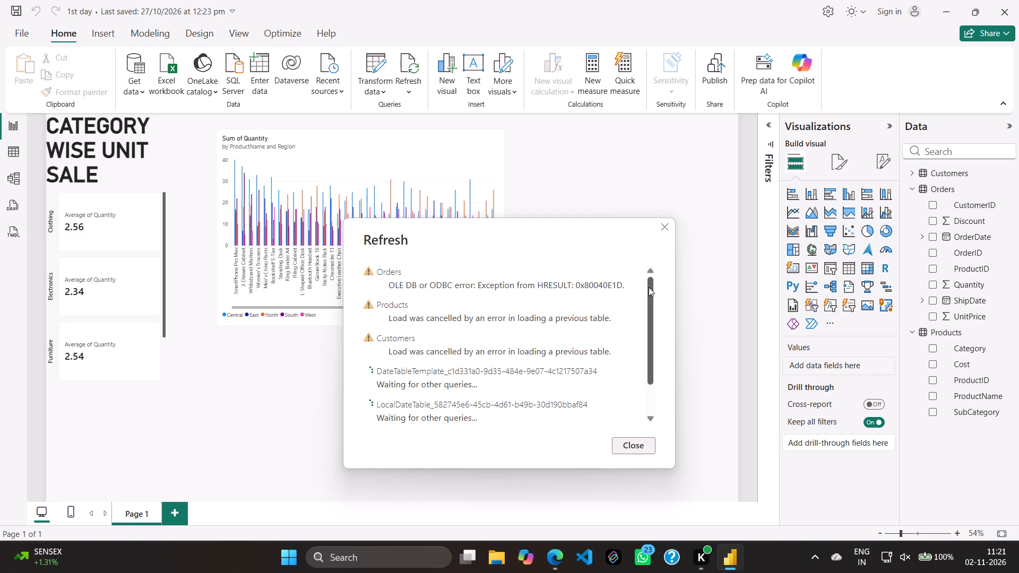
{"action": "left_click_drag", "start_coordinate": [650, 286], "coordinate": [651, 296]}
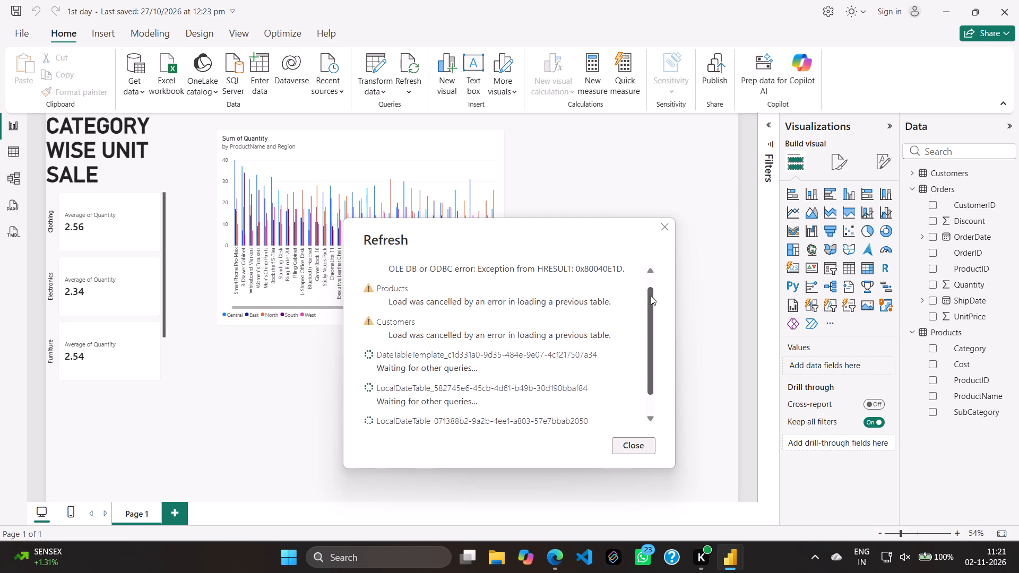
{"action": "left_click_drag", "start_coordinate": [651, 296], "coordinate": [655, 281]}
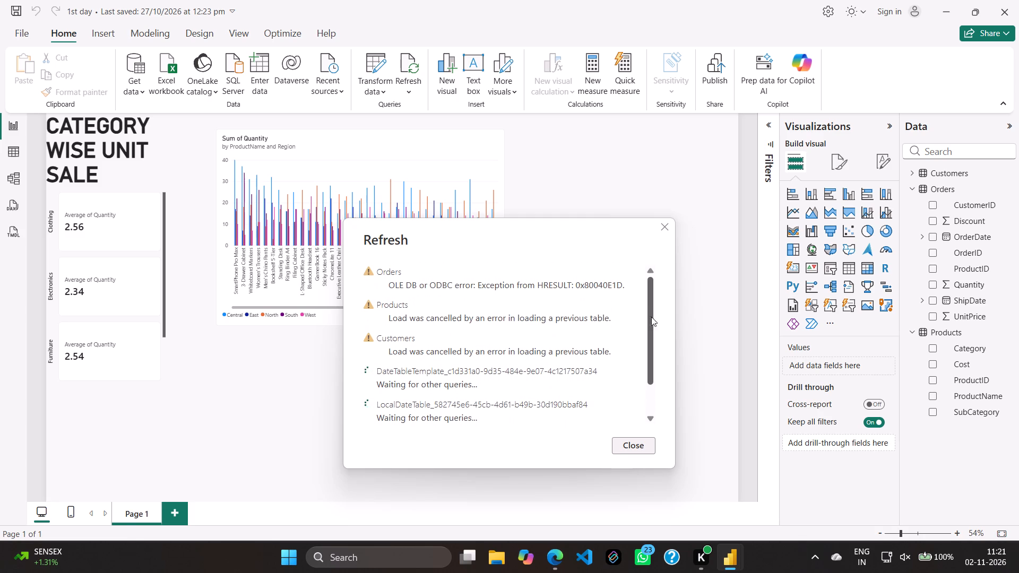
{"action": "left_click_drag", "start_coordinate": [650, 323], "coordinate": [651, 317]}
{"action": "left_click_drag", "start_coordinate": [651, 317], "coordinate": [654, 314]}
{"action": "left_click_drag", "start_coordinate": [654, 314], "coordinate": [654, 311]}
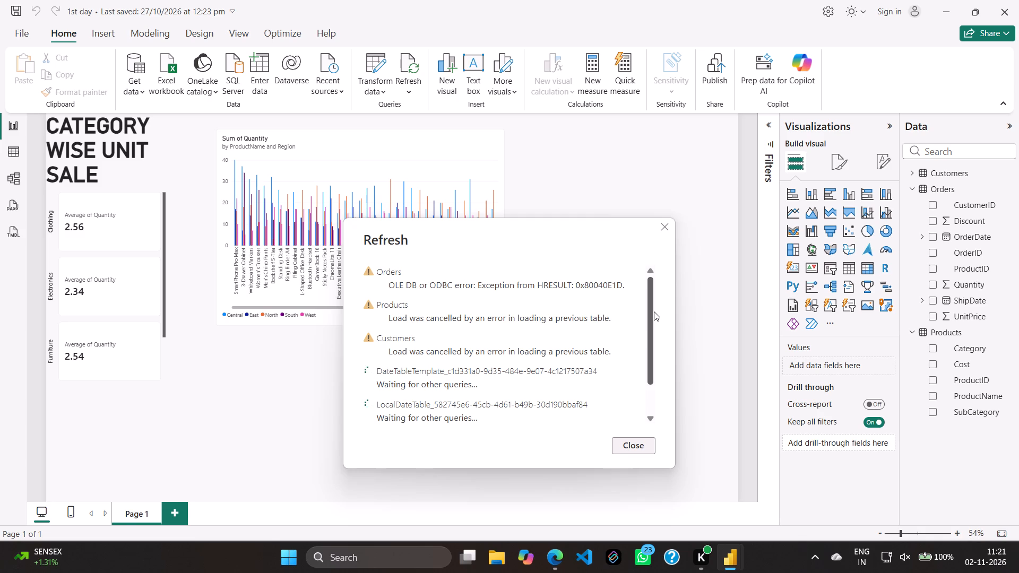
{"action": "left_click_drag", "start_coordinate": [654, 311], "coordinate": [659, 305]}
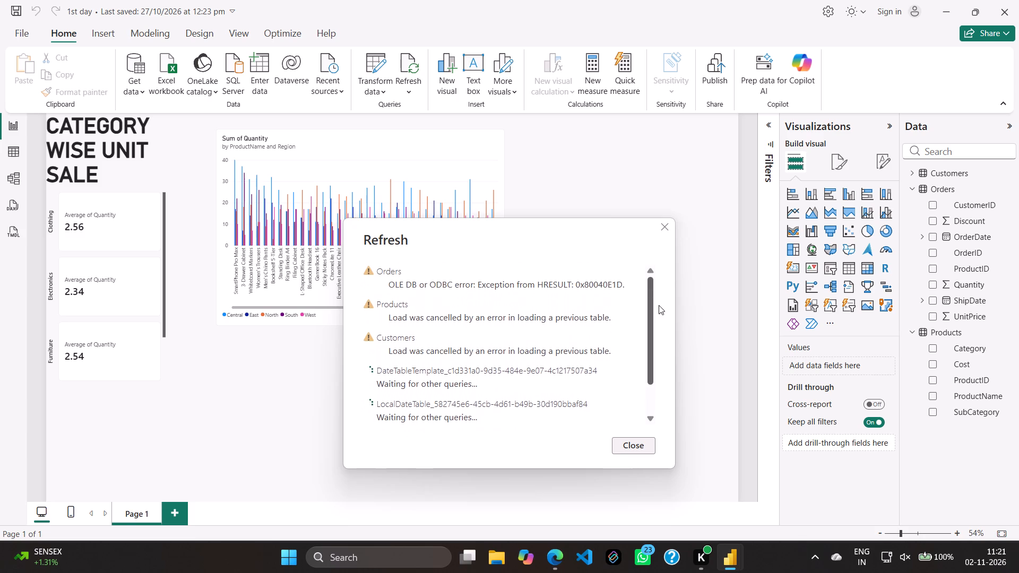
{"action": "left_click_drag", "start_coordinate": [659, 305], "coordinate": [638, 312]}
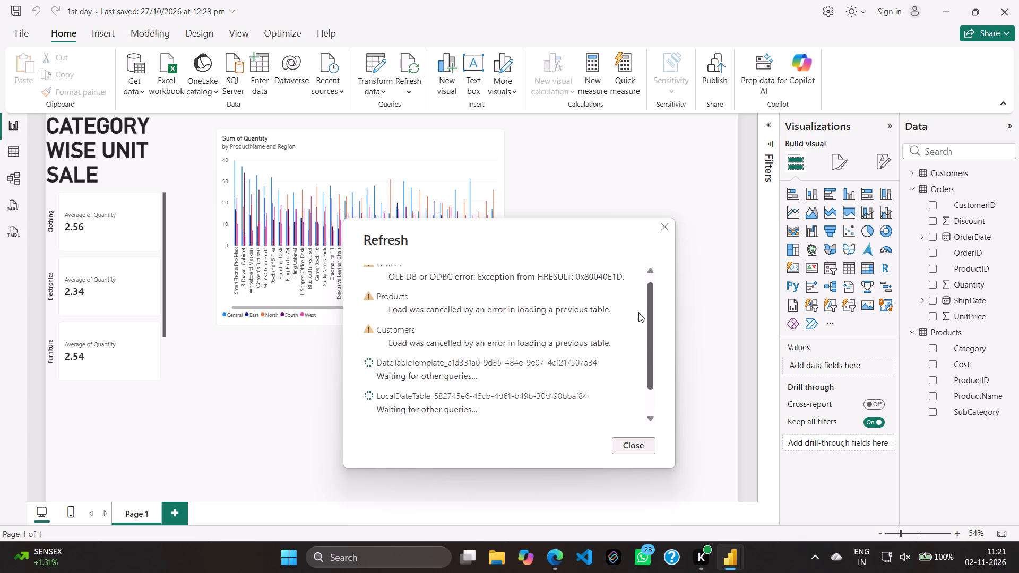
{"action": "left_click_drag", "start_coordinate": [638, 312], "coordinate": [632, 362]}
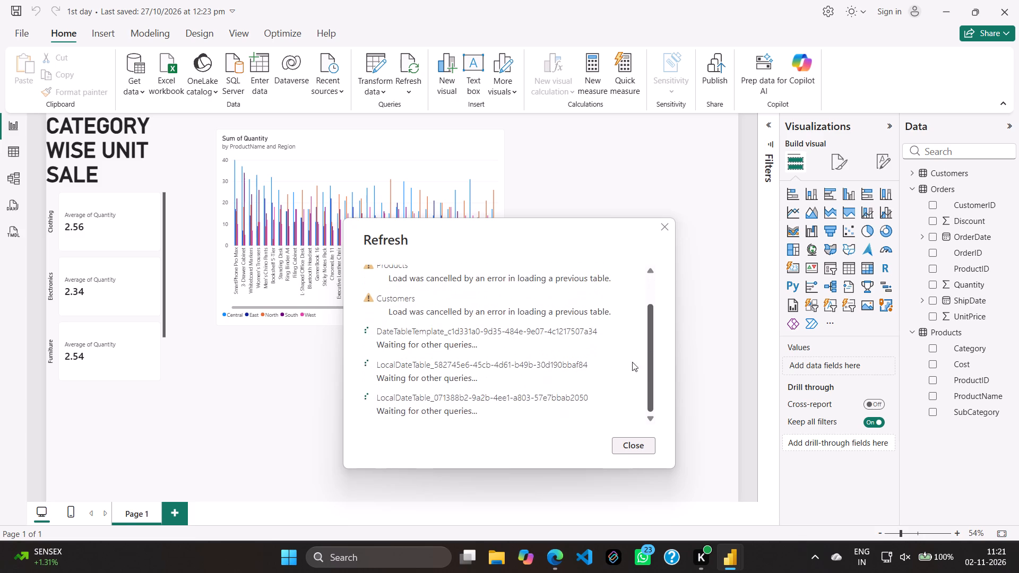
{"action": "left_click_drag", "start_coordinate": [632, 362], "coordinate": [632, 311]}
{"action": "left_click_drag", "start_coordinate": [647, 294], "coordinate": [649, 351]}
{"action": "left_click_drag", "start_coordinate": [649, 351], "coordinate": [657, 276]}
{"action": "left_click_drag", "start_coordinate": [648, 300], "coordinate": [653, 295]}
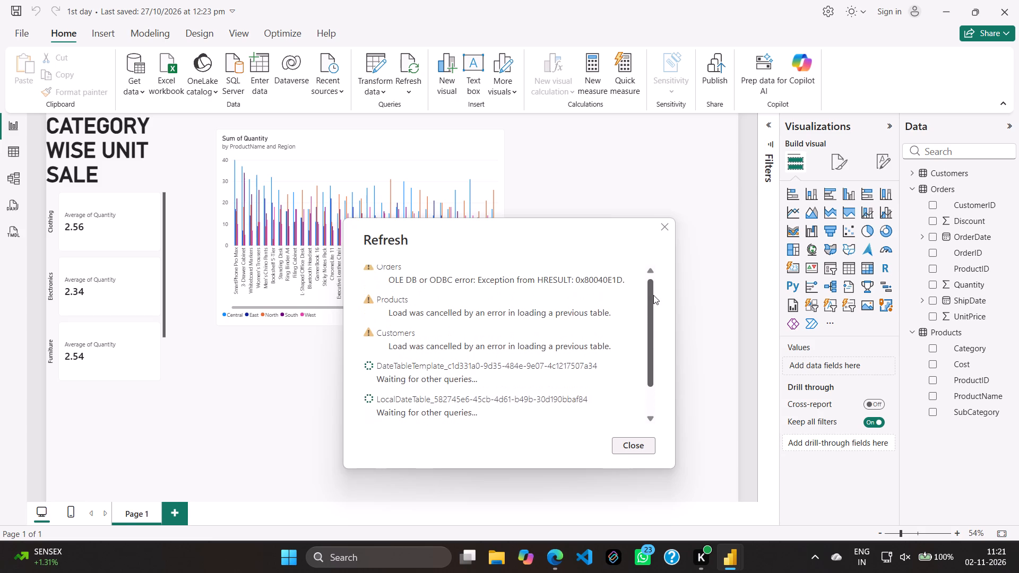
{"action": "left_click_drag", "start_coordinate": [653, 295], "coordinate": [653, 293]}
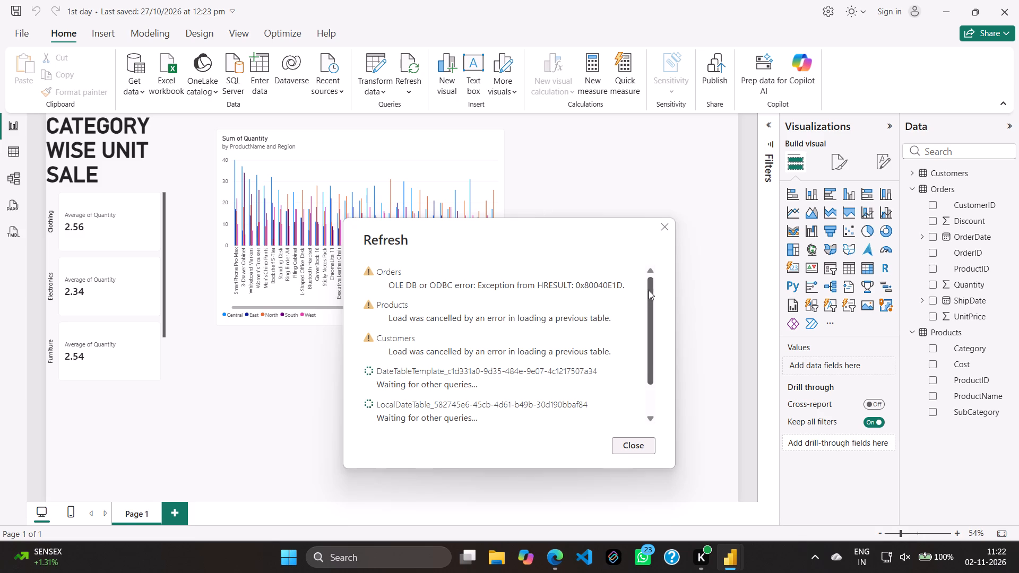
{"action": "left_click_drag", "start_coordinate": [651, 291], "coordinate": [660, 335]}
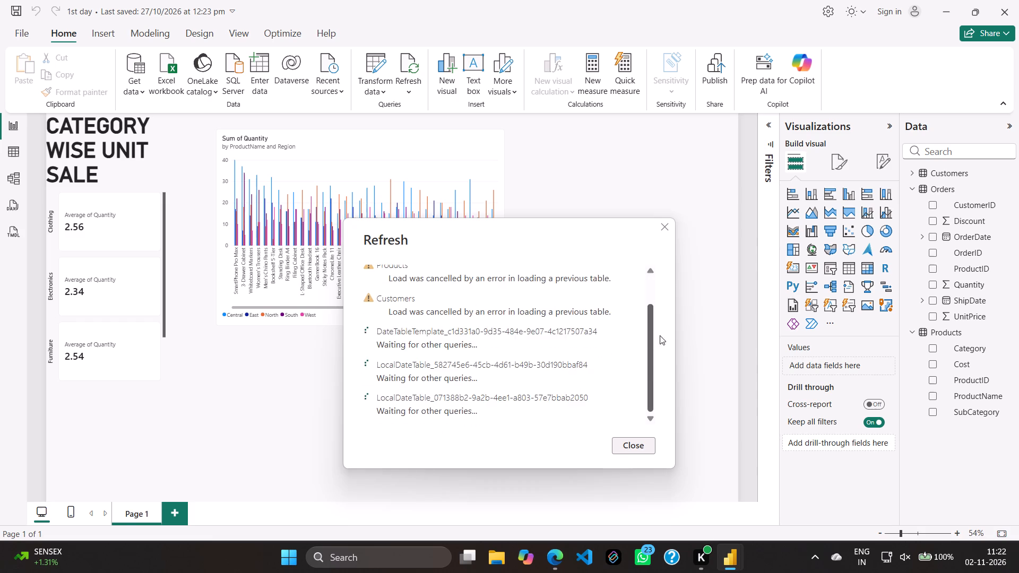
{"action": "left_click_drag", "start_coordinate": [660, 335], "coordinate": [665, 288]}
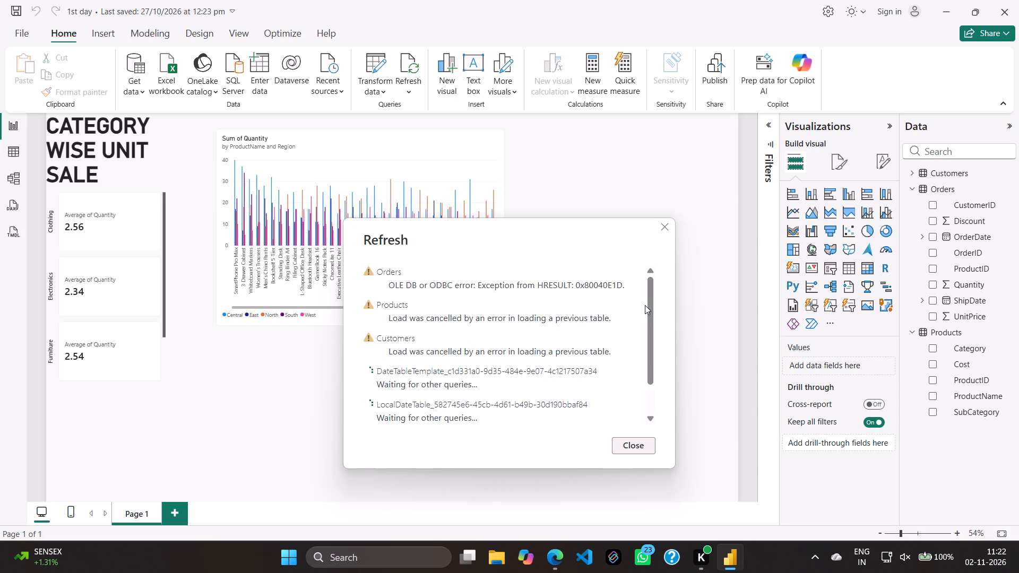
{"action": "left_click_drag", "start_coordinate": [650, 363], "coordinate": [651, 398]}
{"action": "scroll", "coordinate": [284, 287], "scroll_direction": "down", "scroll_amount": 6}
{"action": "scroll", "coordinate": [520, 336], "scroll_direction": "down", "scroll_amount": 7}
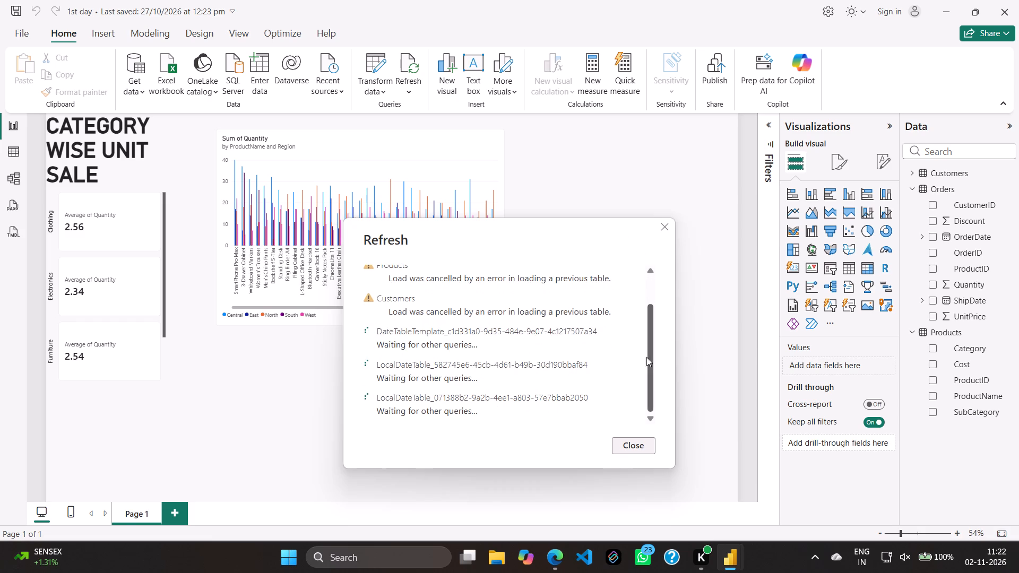
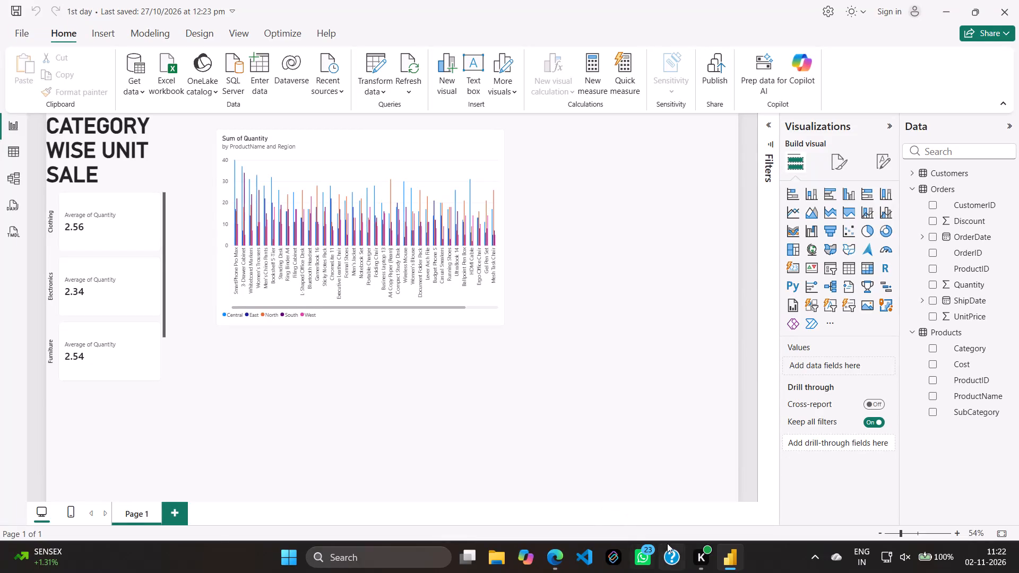
Select Sticky Notes Pack in the Sum of Quantity chart to cross-filter the category cards.
{"action": "left_click", "coordinate": [325, 272]}
{"action": "left_click", "coordinate": [273, 396]}
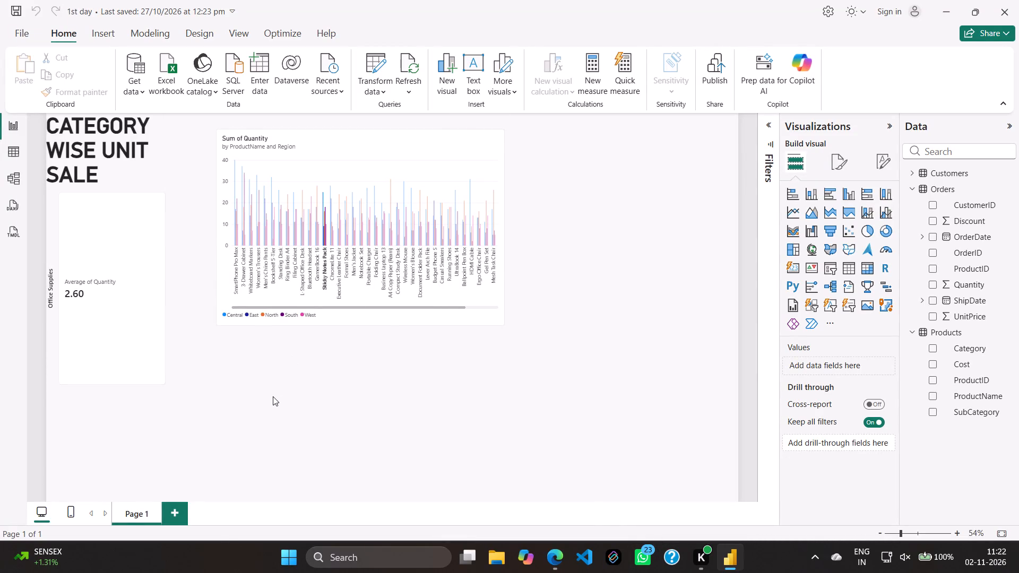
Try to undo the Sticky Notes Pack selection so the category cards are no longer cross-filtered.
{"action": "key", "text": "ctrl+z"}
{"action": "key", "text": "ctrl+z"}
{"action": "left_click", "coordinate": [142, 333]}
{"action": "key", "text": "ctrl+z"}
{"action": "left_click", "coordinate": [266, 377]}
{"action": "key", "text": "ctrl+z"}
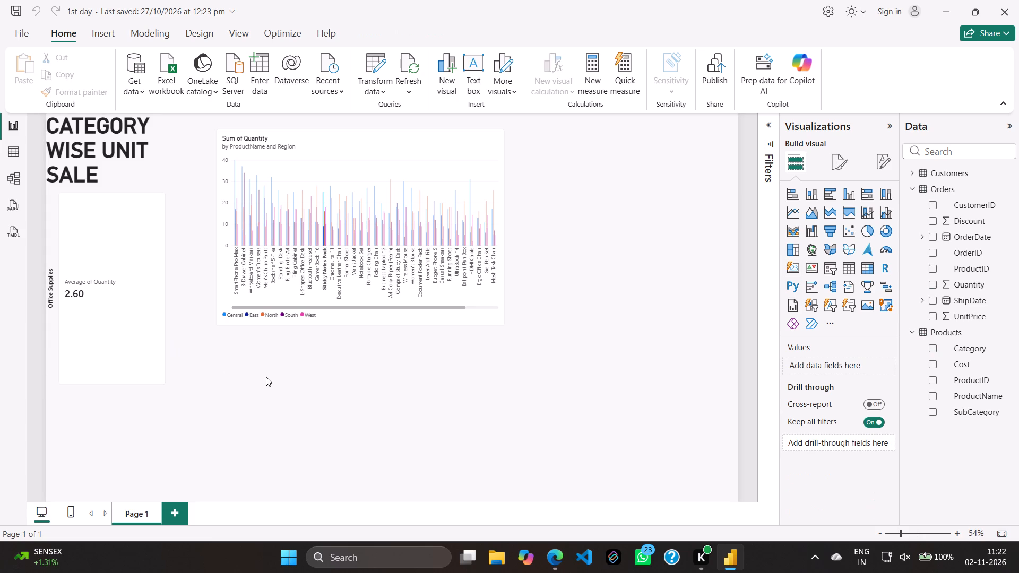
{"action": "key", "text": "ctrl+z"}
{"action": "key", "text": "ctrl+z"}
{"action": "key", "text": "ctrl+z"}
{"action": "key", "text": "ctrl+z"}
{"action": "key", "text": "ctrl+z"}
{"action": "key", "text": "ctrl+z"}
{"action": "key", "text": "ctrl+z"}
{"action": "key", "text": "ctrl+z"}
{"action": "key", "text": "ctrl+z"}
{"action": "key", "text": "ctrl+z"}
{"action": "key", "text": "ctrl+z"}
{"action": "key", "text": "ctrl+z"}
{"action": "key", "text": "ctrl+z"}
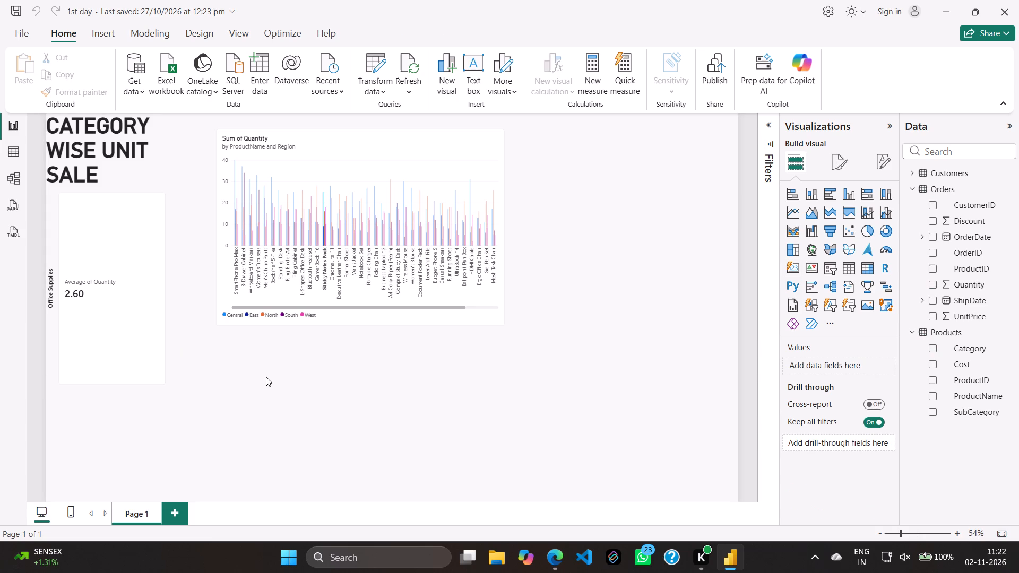
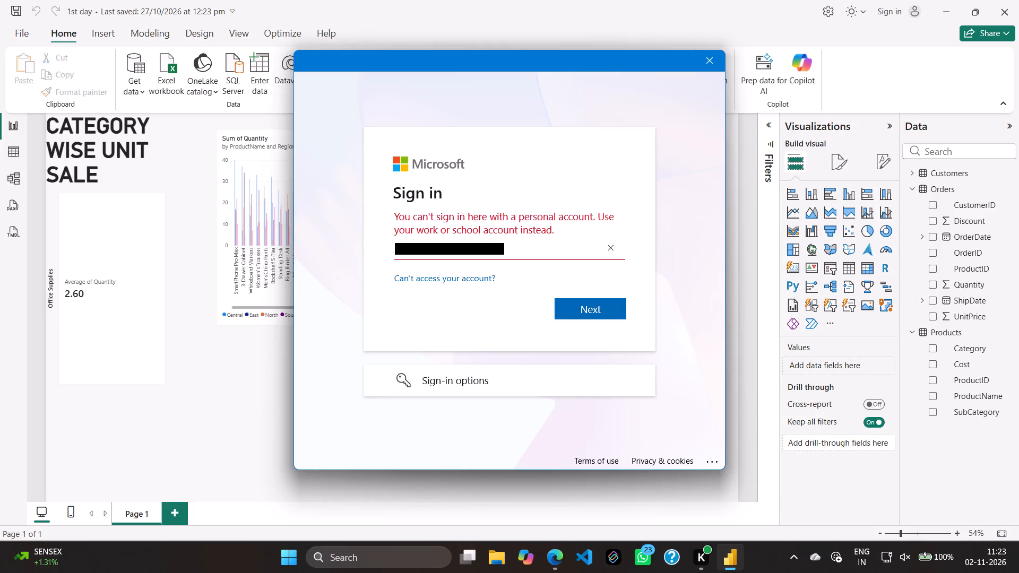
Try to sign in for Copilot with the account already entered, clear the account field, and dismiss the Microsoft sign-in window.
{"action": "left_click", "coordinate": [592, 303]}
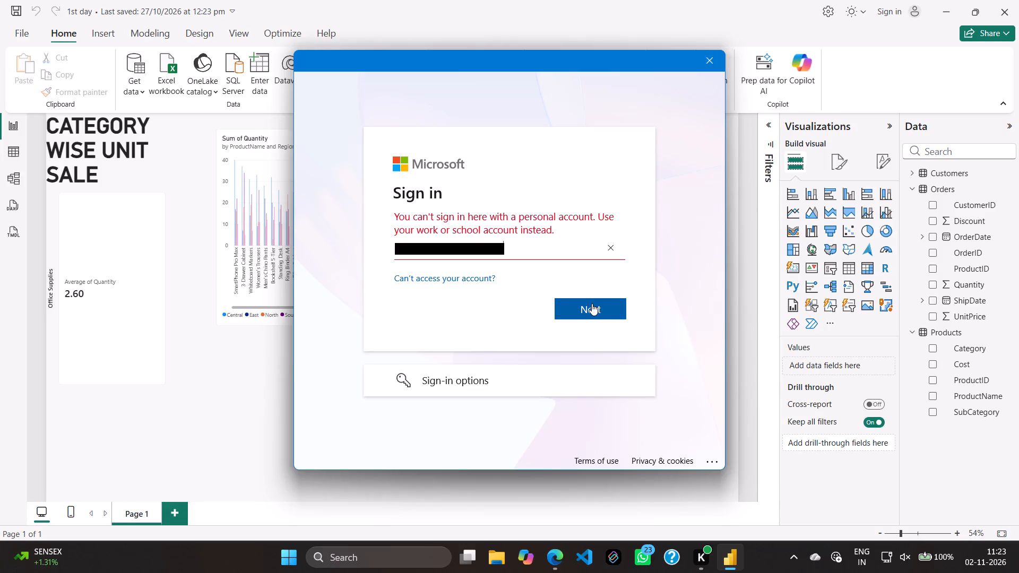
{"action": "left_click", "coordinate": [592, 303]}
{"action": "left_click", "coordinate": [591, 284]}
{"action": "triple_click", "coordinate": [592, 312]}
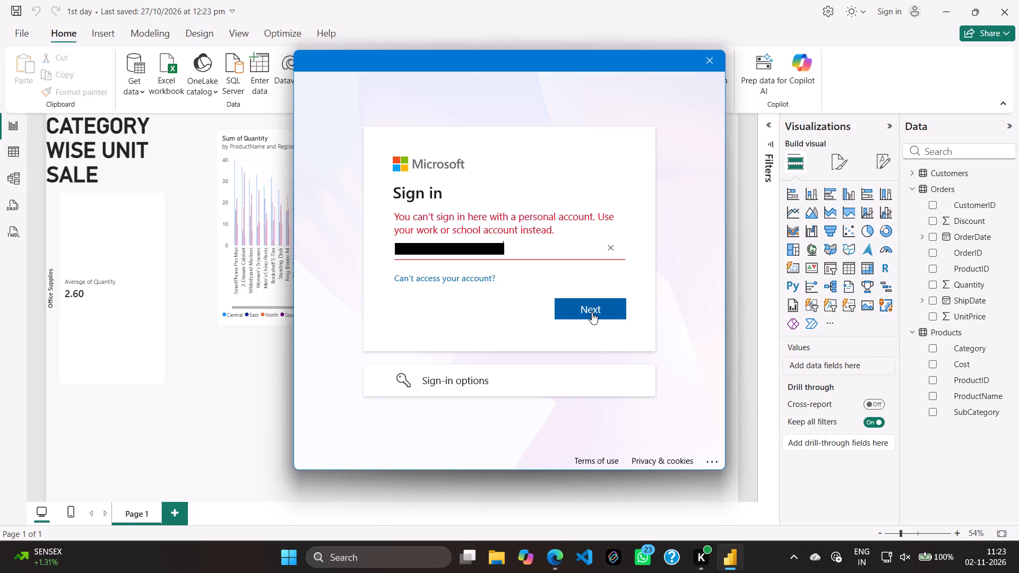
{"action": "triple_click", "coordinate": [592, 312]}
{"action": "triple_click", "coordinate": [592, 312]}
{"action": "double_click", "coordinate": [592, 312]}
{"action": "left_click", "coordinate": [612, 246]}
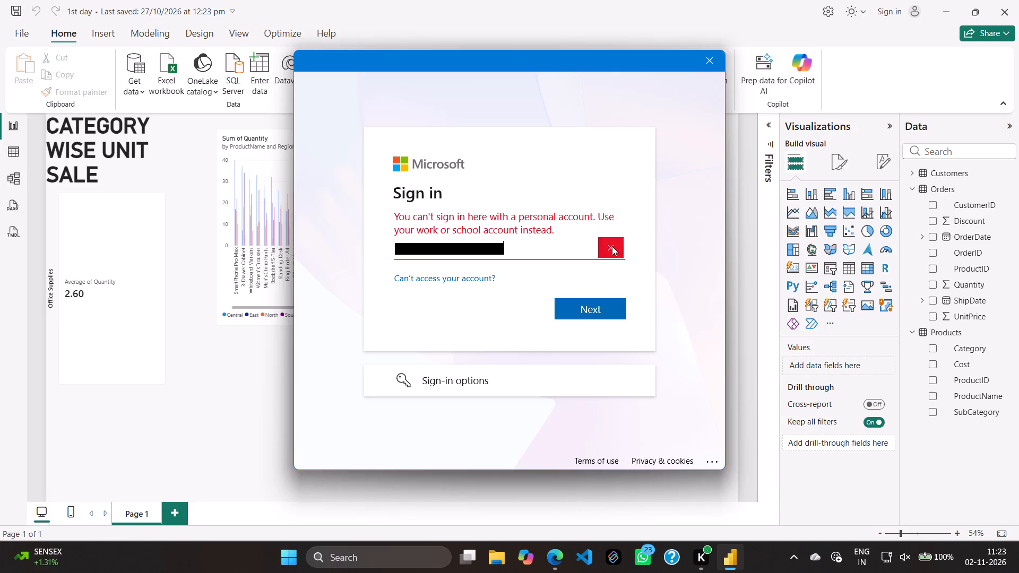
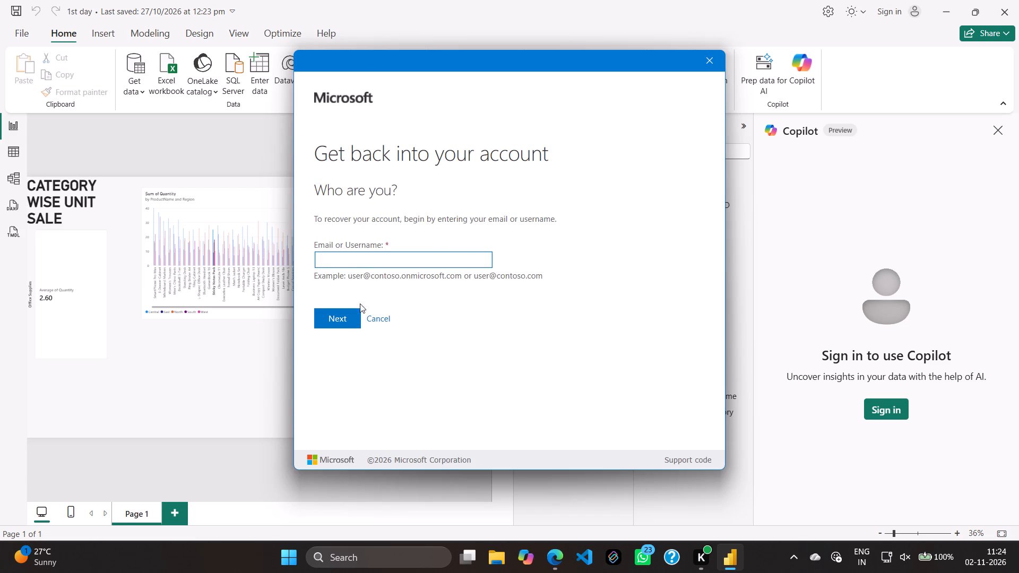
Leave account recovery and check the alternative Microsoft sign-in options before going back to the sign-in form.
{"action": "left_click", "coordinate": [374, 319]}
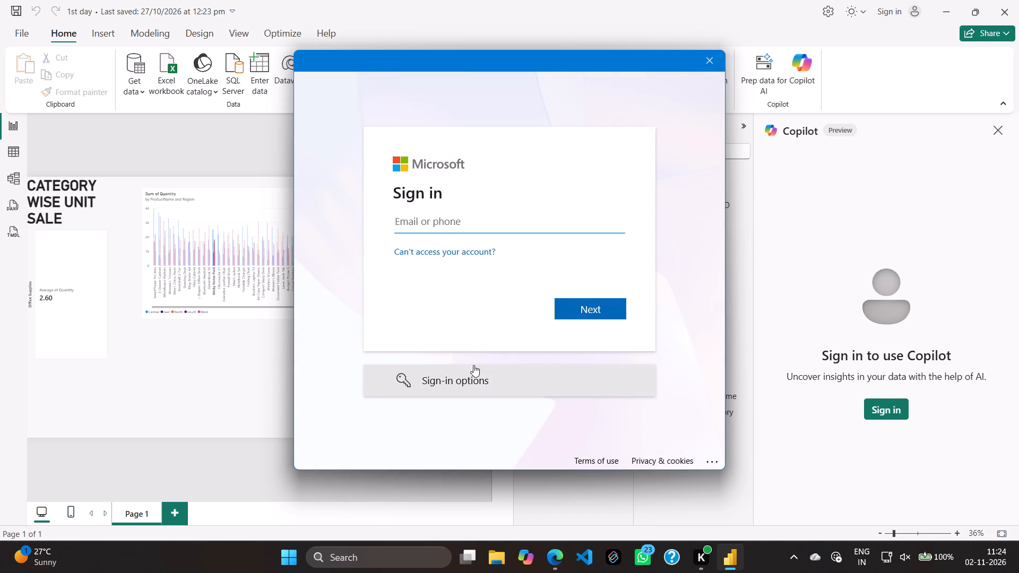
{"action": "left_click", "coordinate": [480, 374]}
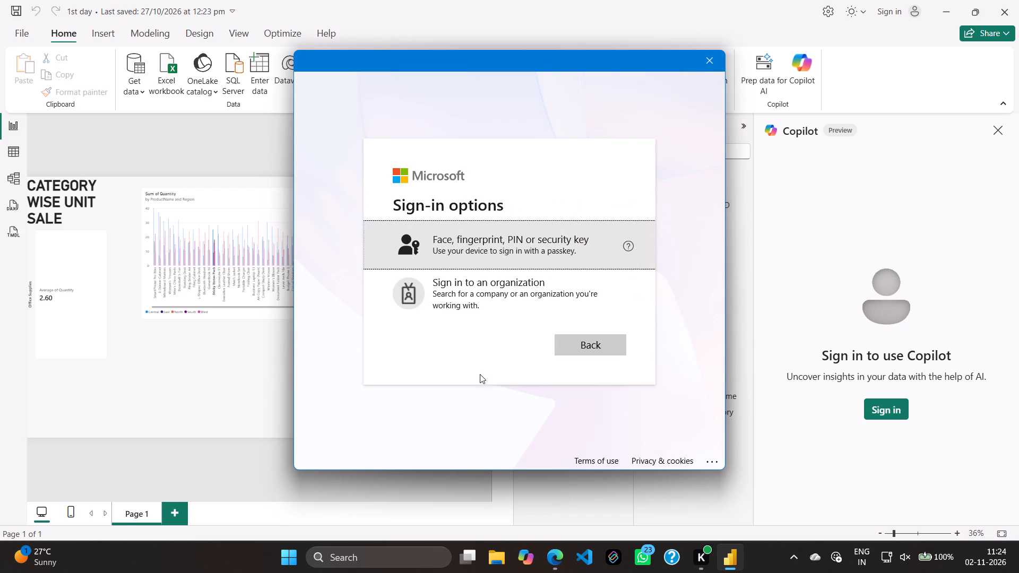
{"action": "left_click", "coordinate": [571, 343]}
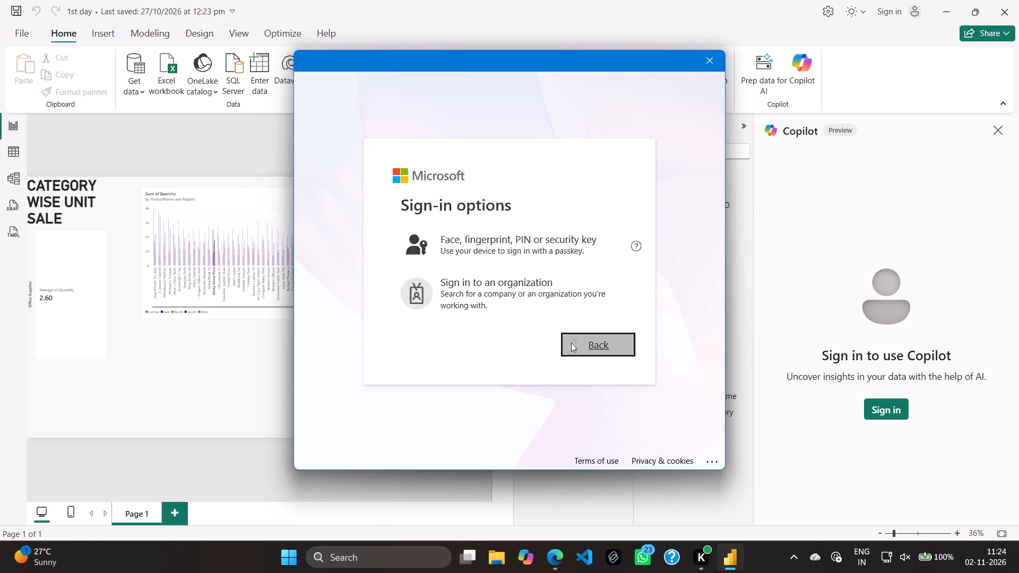
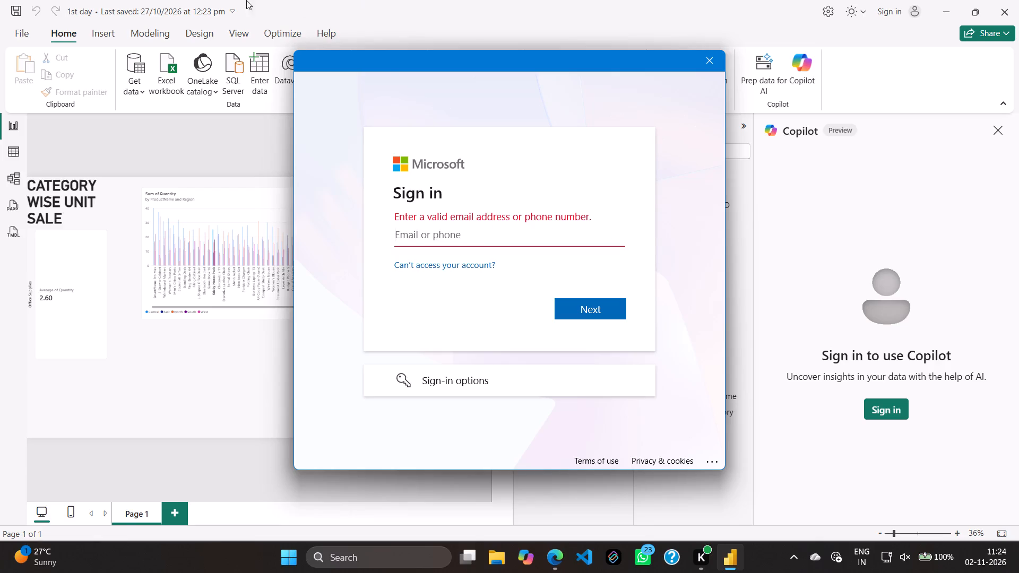
Abandon the Microsoft sign-in by closing its window, and close the Copilot pane.
{"action": "left_click", "coordinate": [710, 62]}
{"action": "left_click", "coordinate": [412, 299]}
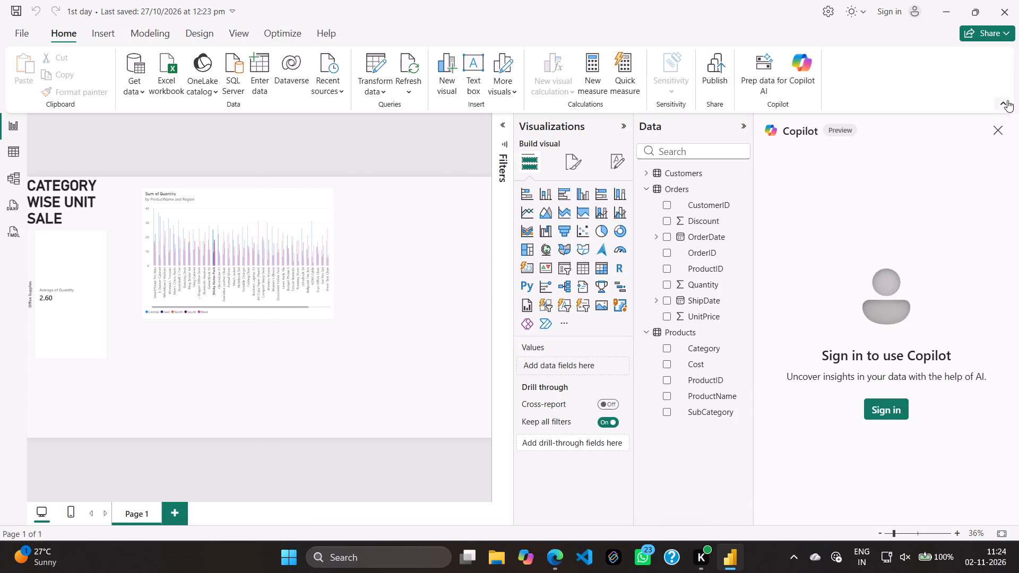
{"action": "left_click_drag", "start_coordinate": [754, 209], "coordinate": [835, 219]}
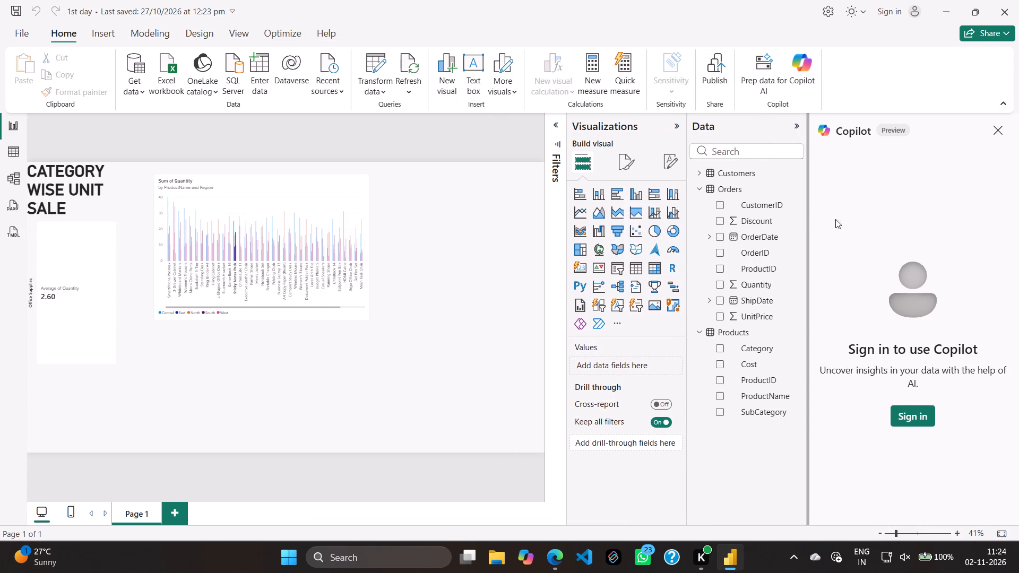
{"action": "left_click_drag", "start_coordinate": [835, 219], "coordinate": [840, 218]}
{"action": "left_click", "coordinate": [999, 133]}
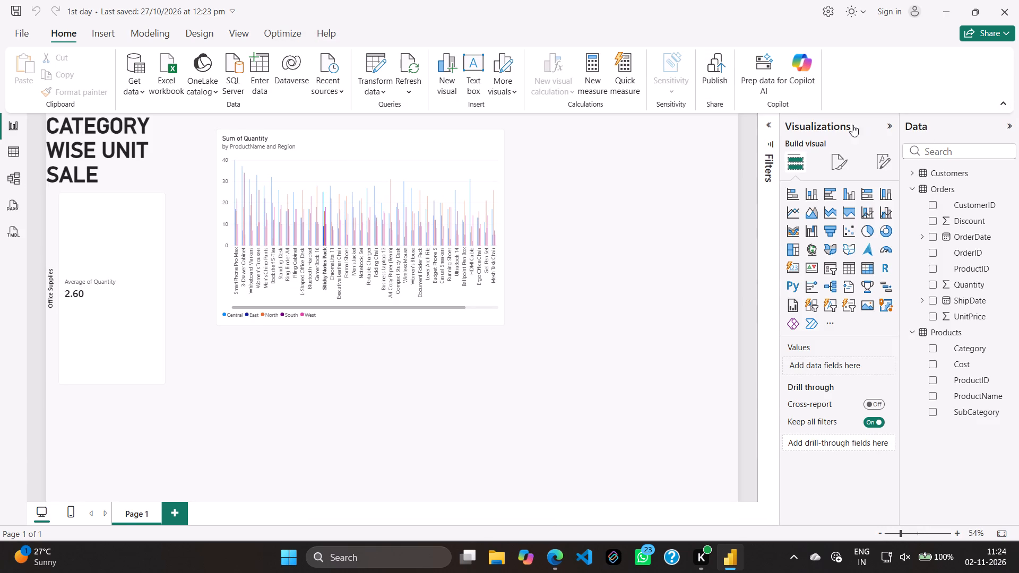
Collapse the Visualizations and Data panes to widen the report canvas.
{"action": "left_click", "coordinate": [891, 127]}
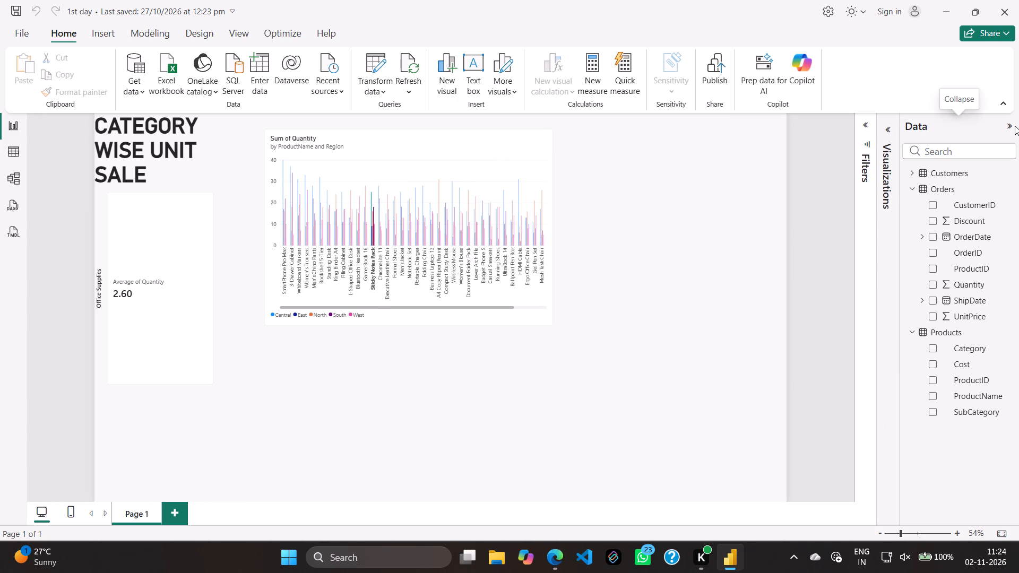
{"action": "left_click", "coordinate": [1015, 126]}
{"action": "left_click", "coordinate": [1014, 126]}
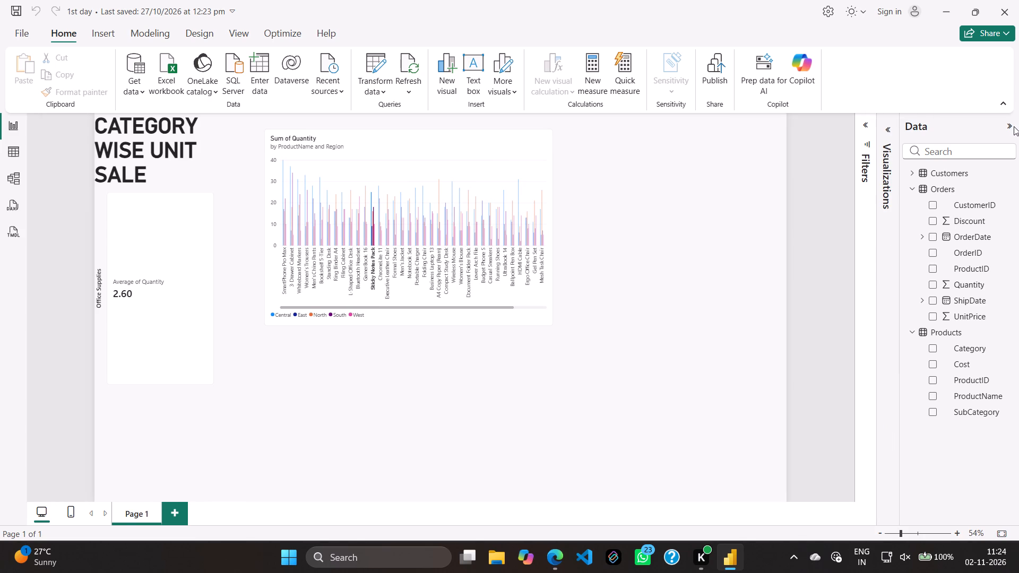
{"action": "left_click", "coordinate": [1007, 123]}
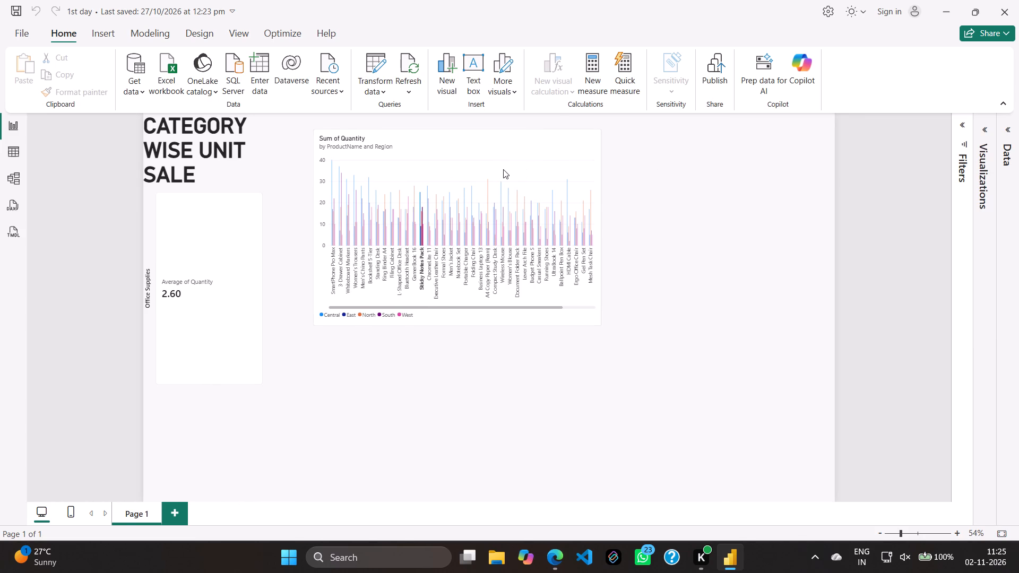
Clear the Sticky Notes Pack cross-highlighting and select the Average of Quantity card visual.
{"action": "left_click", "coordinate": [503, 169]}
{"action": "left_click_drag", "start_coordinate": [216, 214], "coordinate": [187, 212]}
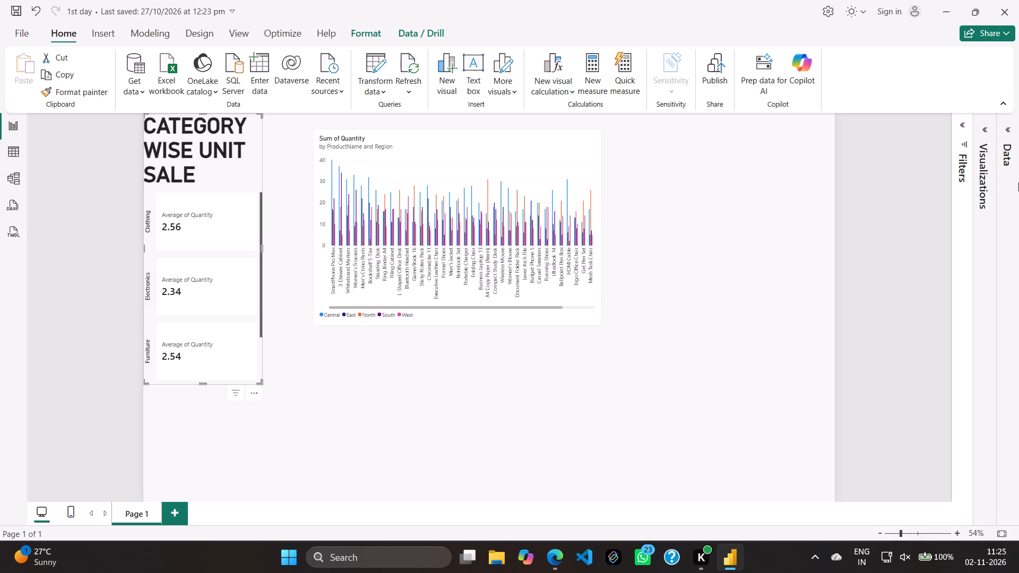
Reopen the Visualizations and Data panes, keeping the Filters pane collapsed.
{"action": "left_click", "coordinate": [959, 128]}
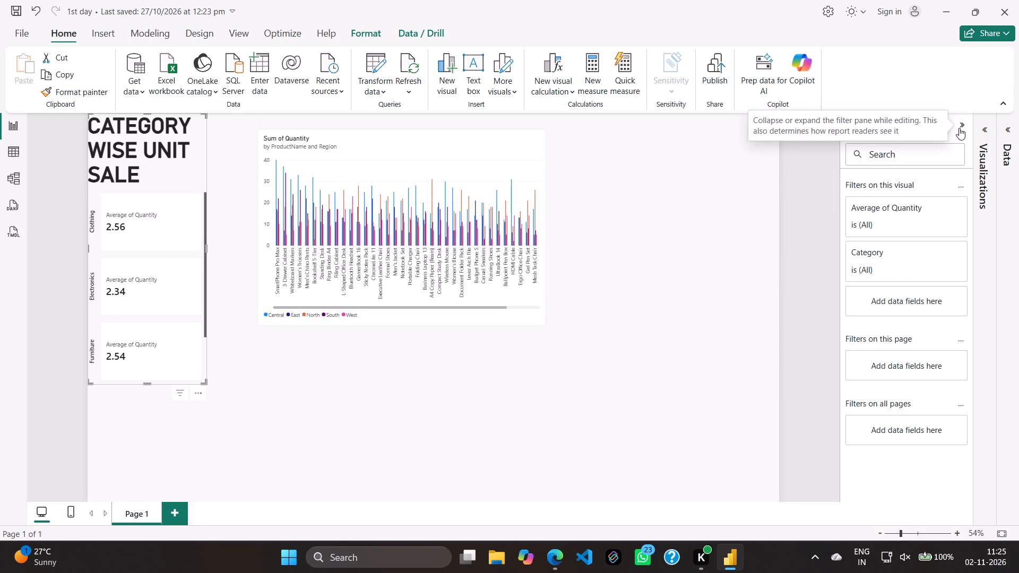
{"action": "left_click", "coordinate": [979, 128]}
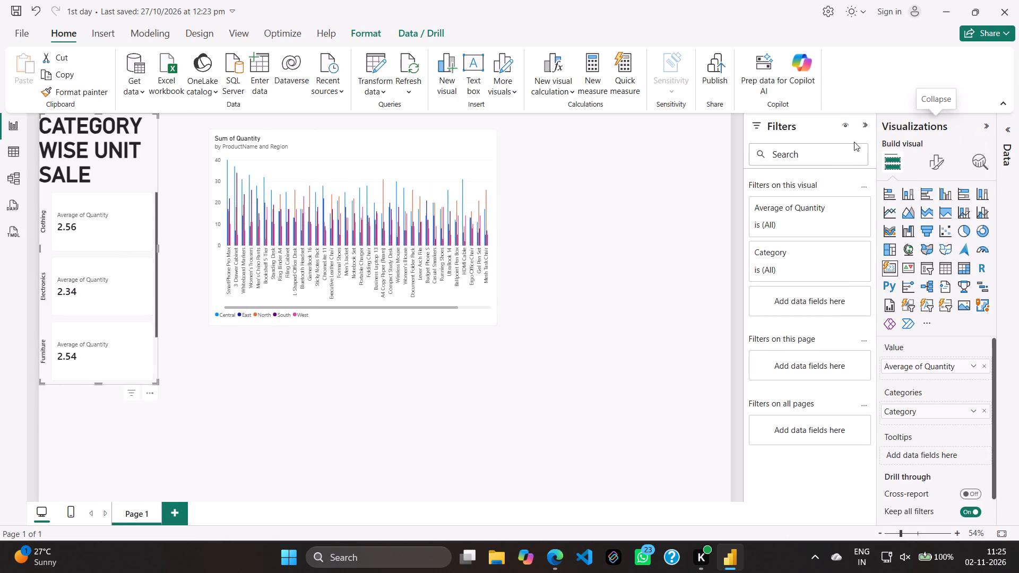
{"action": "left_click", "coordinate": [868, 126]}
{"action": "left_click", "coordinate": [1006, 126]}
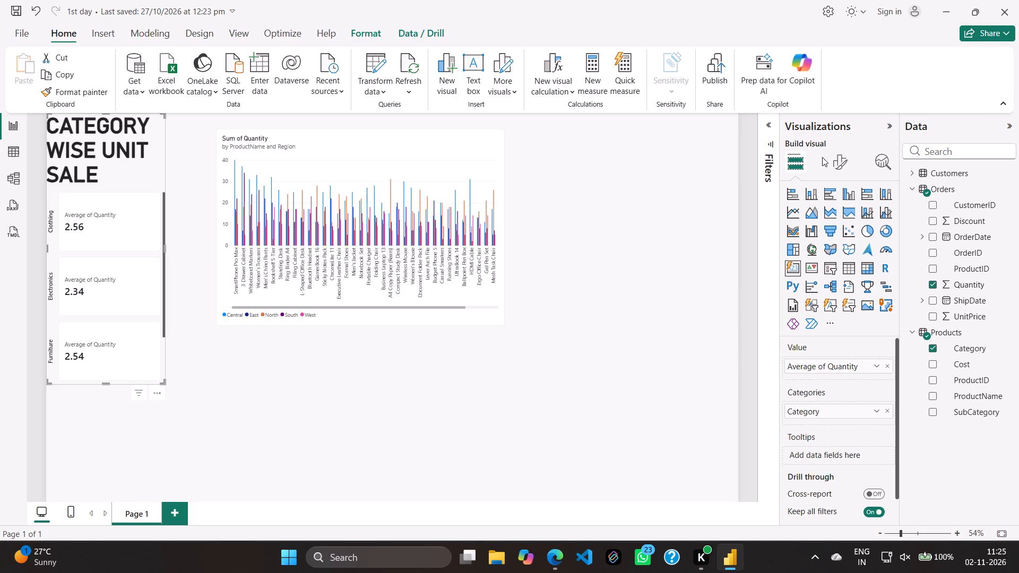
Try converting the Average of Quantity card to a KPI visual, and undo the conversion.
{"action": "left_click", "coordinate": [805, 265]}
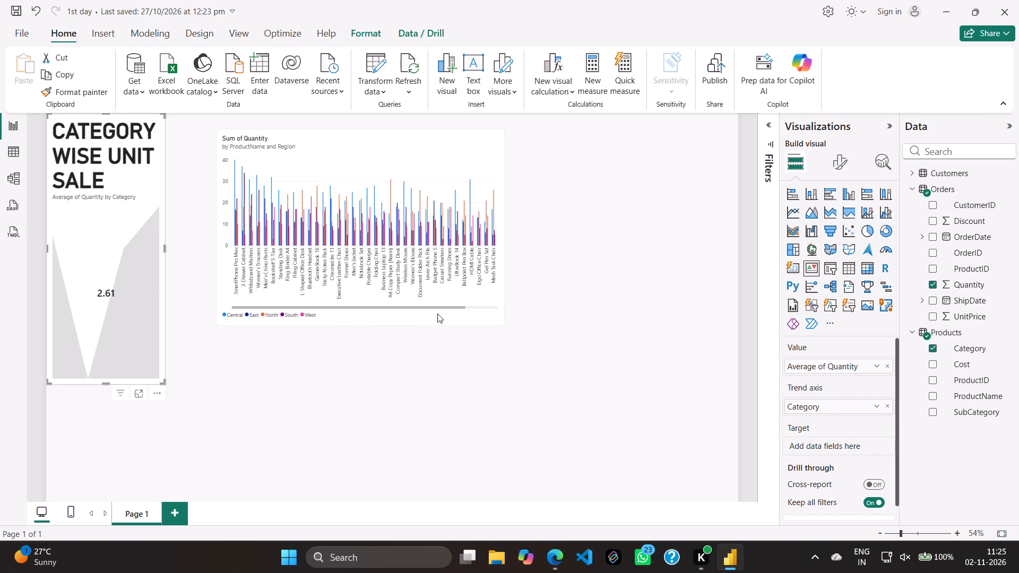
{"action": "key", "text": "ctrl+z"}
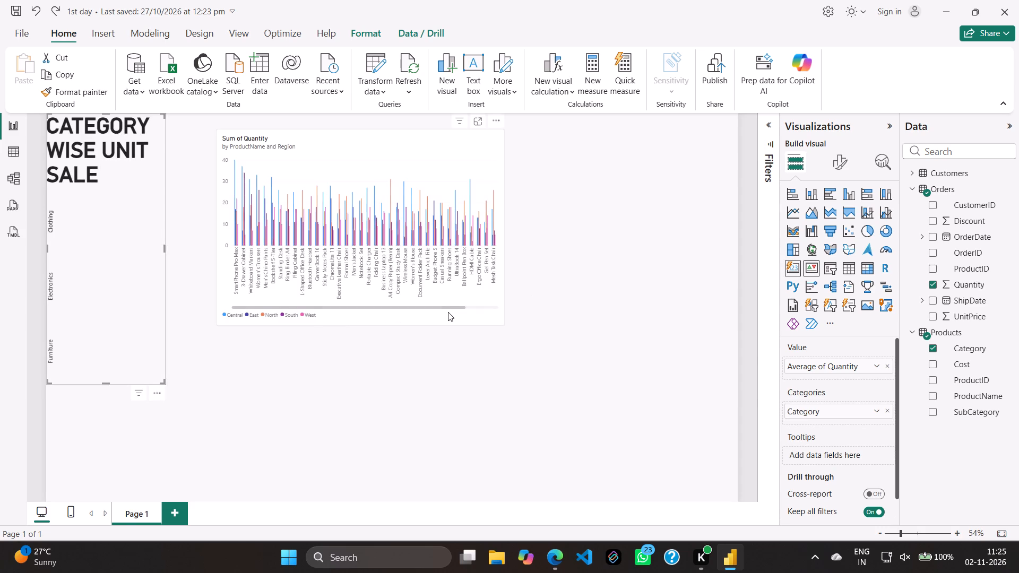
Insert a new empty KPI visual and place it in the free space to the right of the Sum of Quantity chart.
{"action": "left_click", "coordinate": [674, 312]}
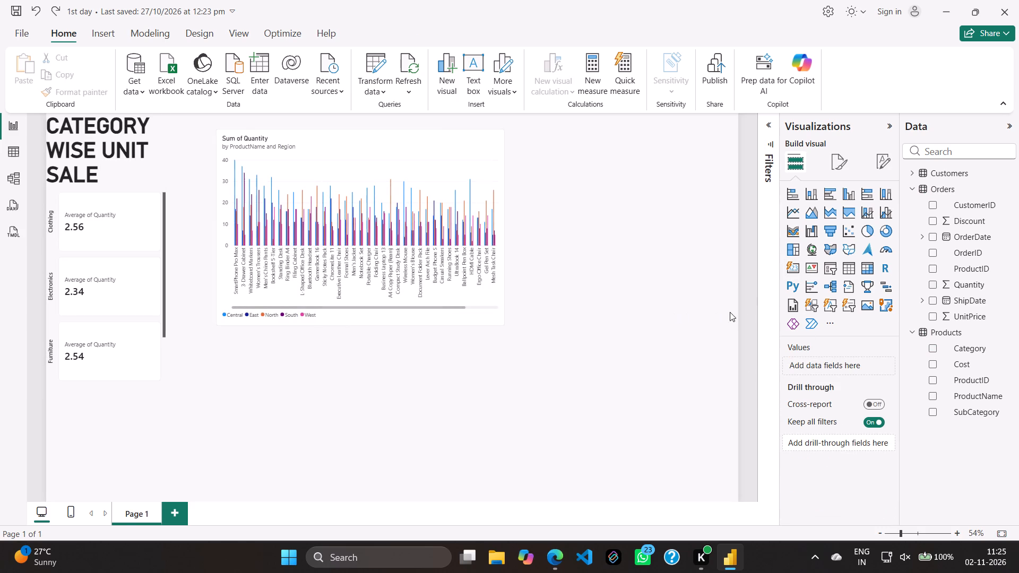
{"action": "left_click", "coordinate": [811, 271]}
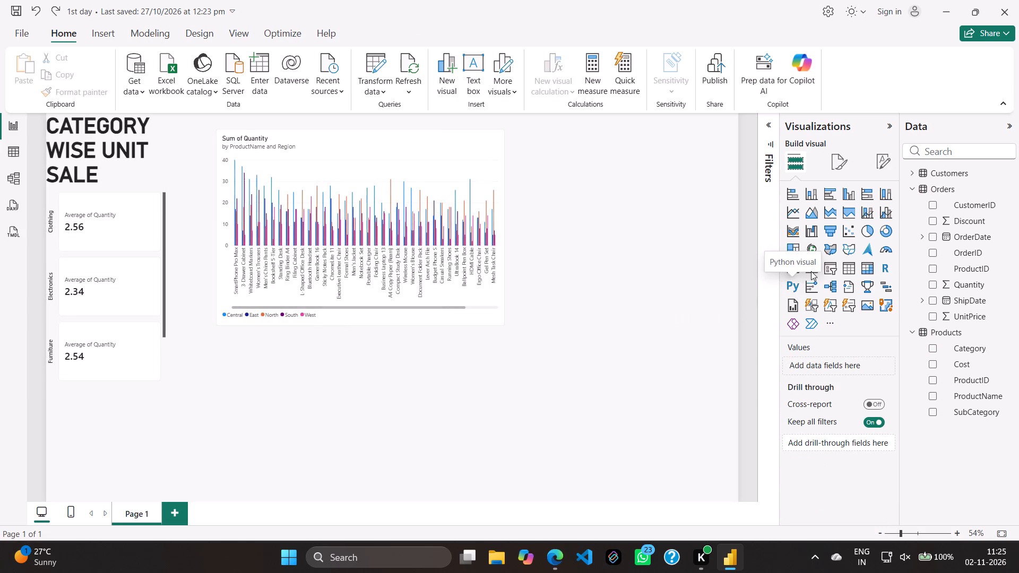
{"action": "left_click", "coordinate": [812, 274]}
{"action": "left_click_drag", "start_coordinate": [123, 421], "coordinate": [379, 296]}
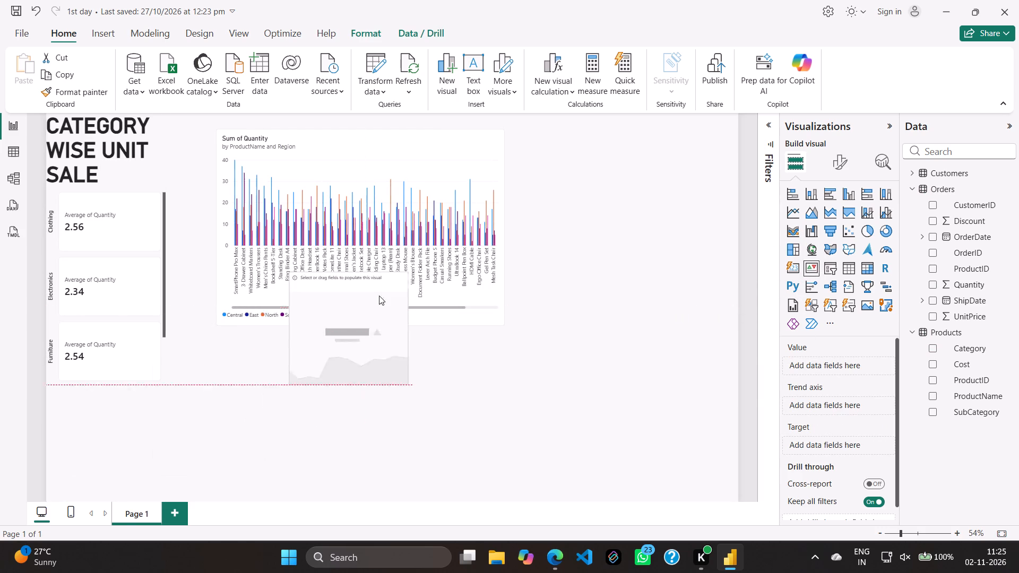
{"action": "left_click_drag", "start_coordinate": [379, 296], "coordinate": [605, 188]}
Enlarge the empty KPI visual by making it taller and stretching its width to the page's right edge.
{"action": "left_click_drag", "start_coordinate": [590, 267], "coordinate": [592, 403]}
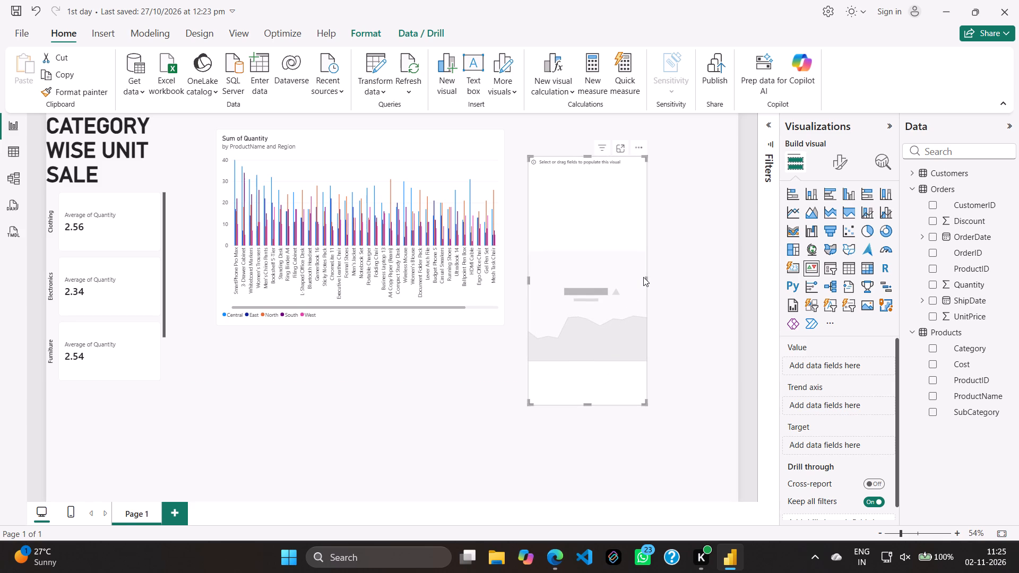
{"action": "left_click_drag", "start_coordinate": [646, 277], "coordinate": [662, 278]}
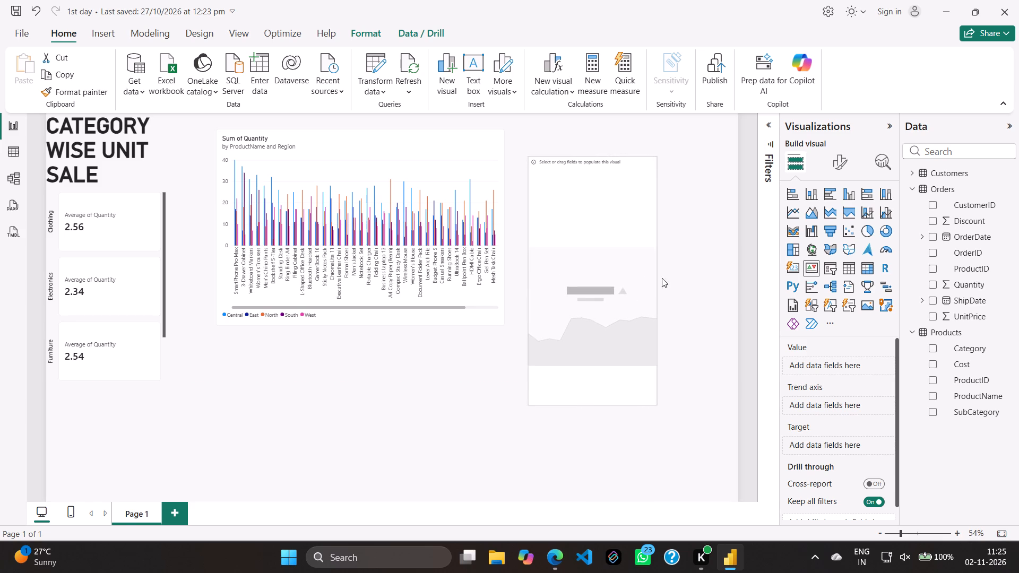
{"action": "left_click_drag", "start_coordinate": [662, 278], "coordinate": [659, 283]}
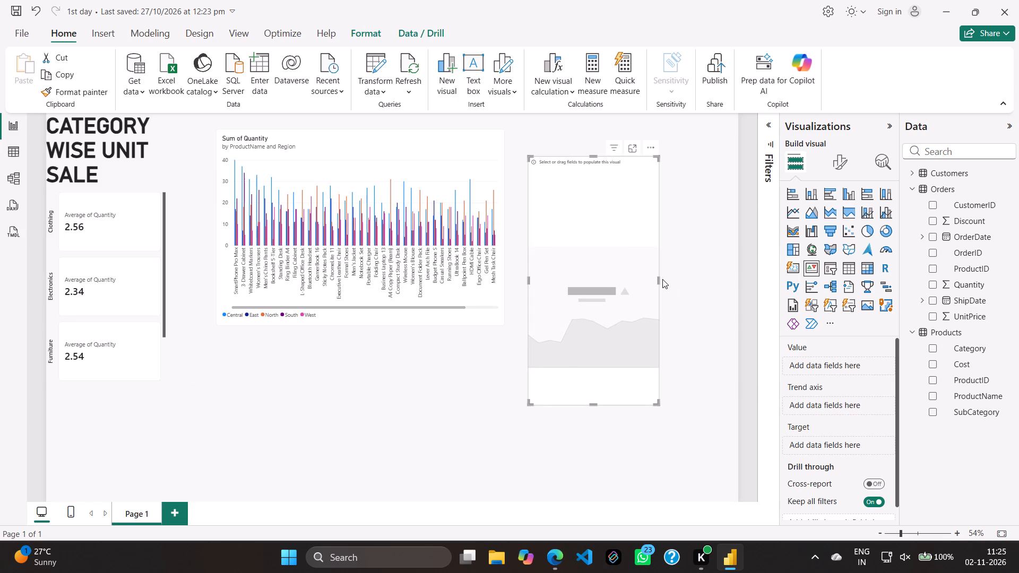
{"action": "left_click_drag", "start_coordinate": [659, 279], "coordinate": [740, 281]}
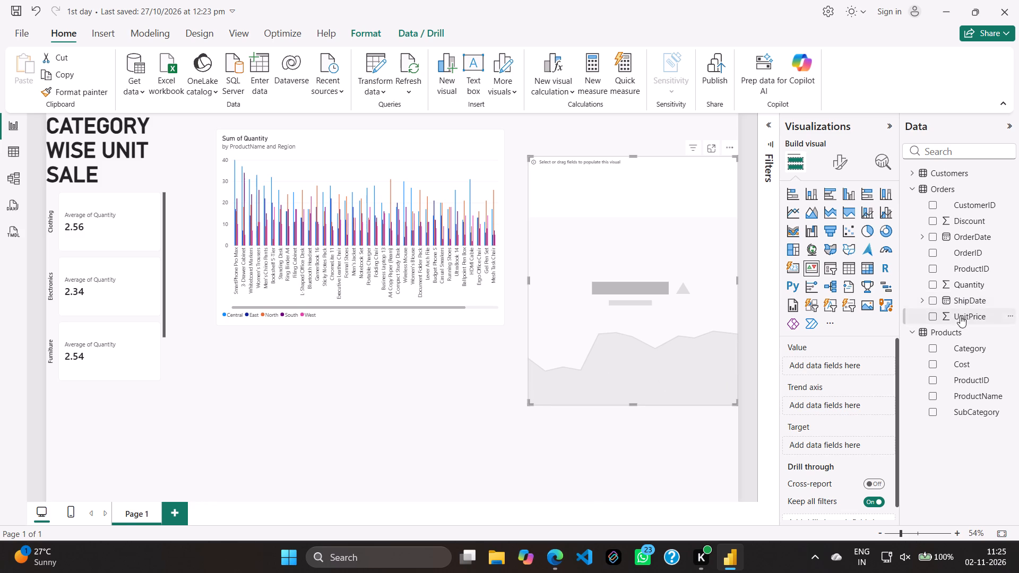
Search the data fields for "total sales", shorten the term step by step, and clear the search.
{"action": "left_click", "coordinate": [961, 151]}
{"action": "type", "text": "total sales"}
{"action": "key", "text": "BackSpace"}
{"action": "key", "text": "BackSpace"}
{"action": "key", "text": "BackSpace"}
{"action": "key", "text": "BackSpace"}
{"action": "key", "text": "BackSpace"}
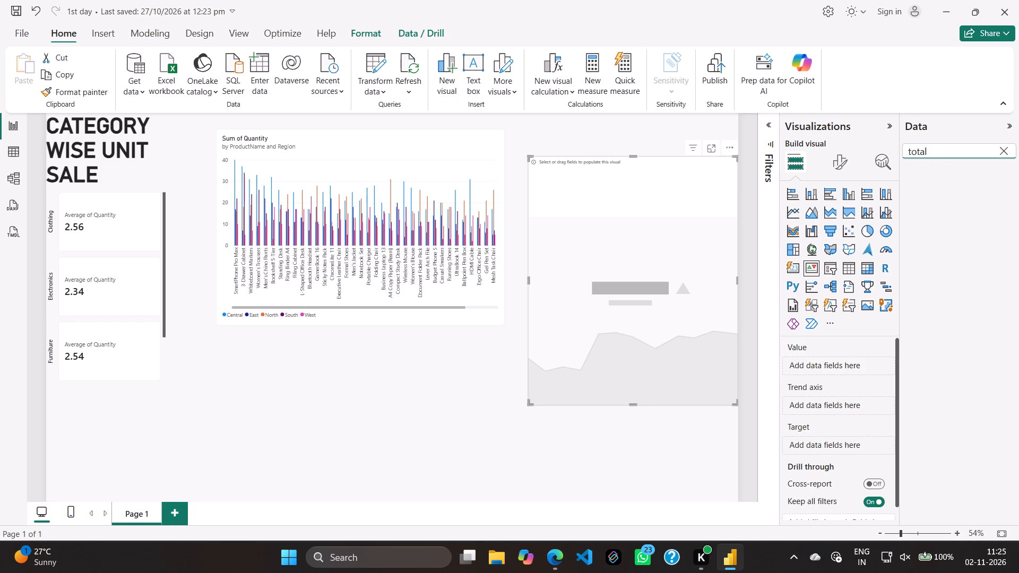
{"action": "key", "text": "BackSpace"}
{"action": "key", "text": "BackSpace"}
{"action": "key", "text": "BackSpace"}
{"action": "key", "text": "BackSpace"}
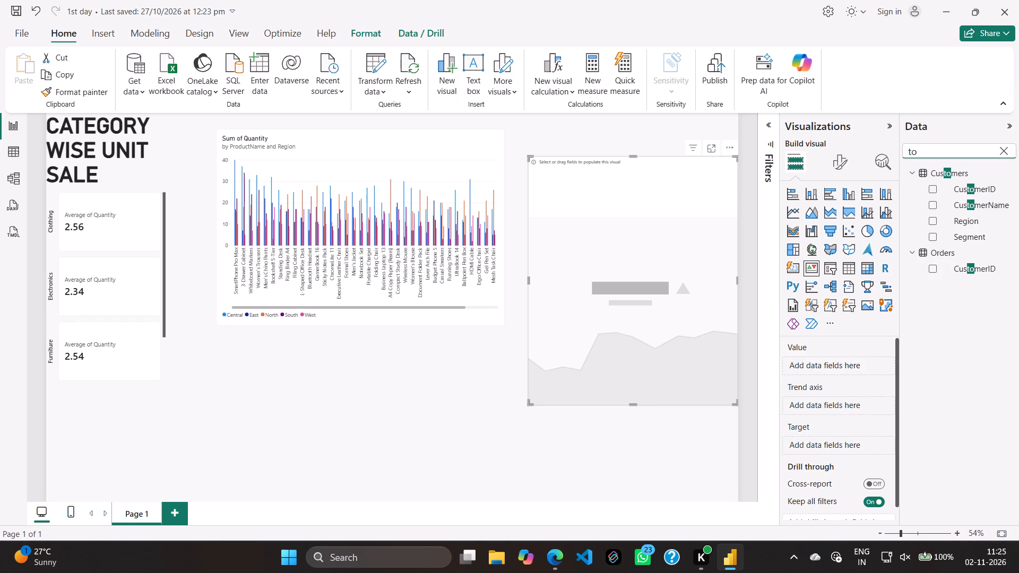
{"action": "key", "text": "BackSpace"}
{"action": "key", "text": "BackSpace"}
{"action": "key", "text": "BackSpace"}
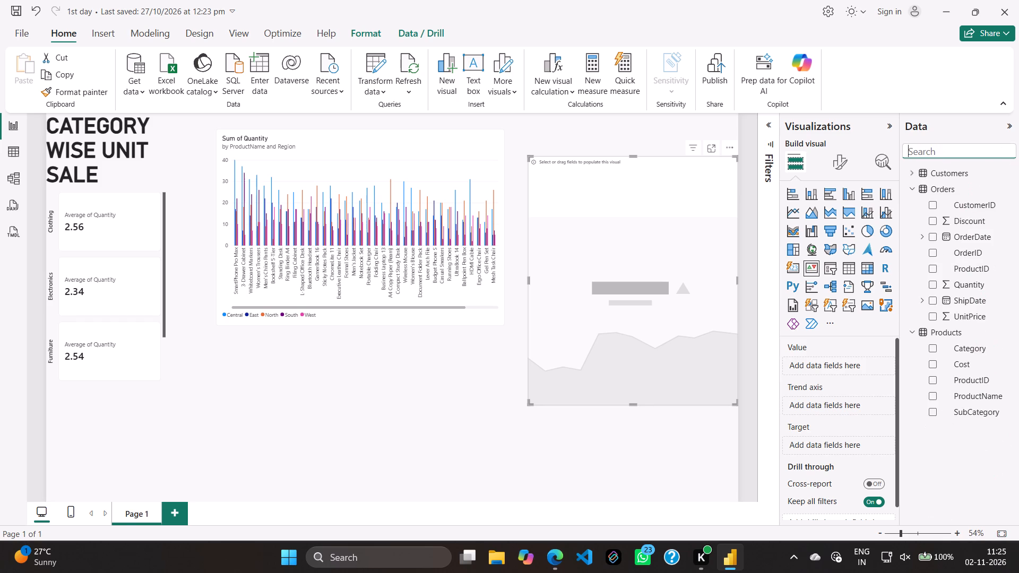
Search the data fields for "sal" and clear the search to list all fields again.
{"action": "key", "text": "d"}
{"action": "key", "text": "BackSpace"}
{"action": "type", "text": "sa;e"}
{"action": "key", "text": "BackSpace"}
{"action": "key", "text": "BackSpace"}
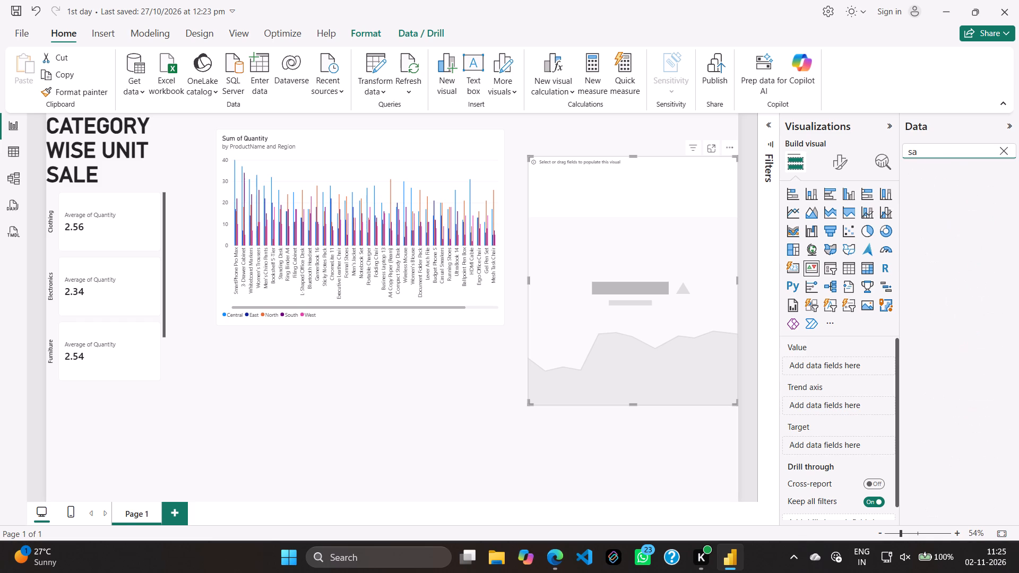
{"action": "key", "text": "l"}
{"action": "key", "text": "BackSpace"}
{"action": "key", "text": "BackSpace"}
{"action": "key", "text": "BackSpace"}
{"action": "key", "text": "BackSpace"}
{"action": "key", "text": "BackSpace"}
{"action": "key", "text": "BackSpace"}
{"action": "key", "text": "BackSpace"}
{"action": "key", "text": "BackSpace"}
{"action": "key", "text": "BackSpace"}
{"action": "key", "text": "BackSpace"}
{"action": "key", "text": "BackSpace"}
{"action": "key", "text": "BackSpace"}
{"action": "key", "text": "BackSpace"}
{"action": "key", "text": "BackSpace"}
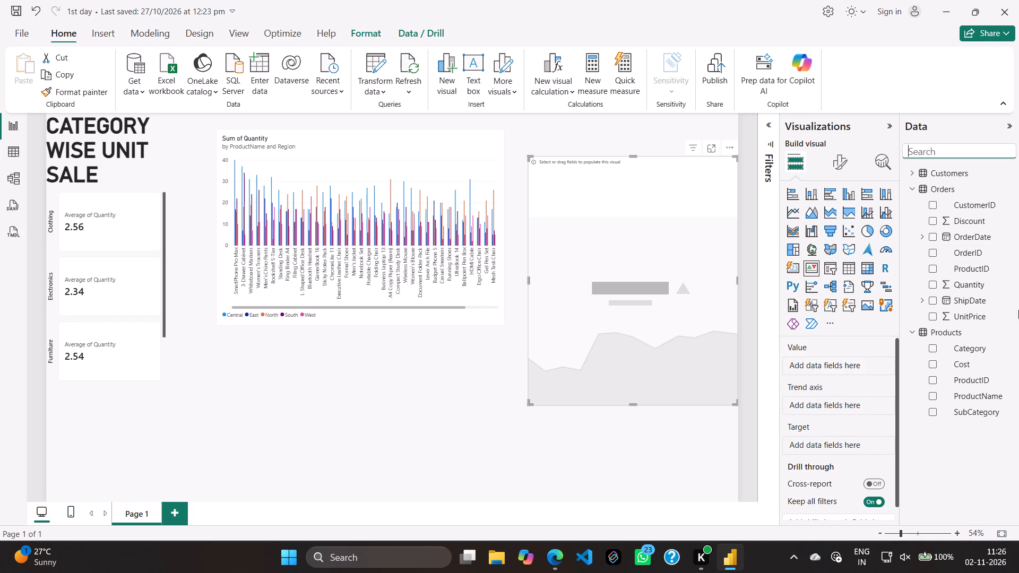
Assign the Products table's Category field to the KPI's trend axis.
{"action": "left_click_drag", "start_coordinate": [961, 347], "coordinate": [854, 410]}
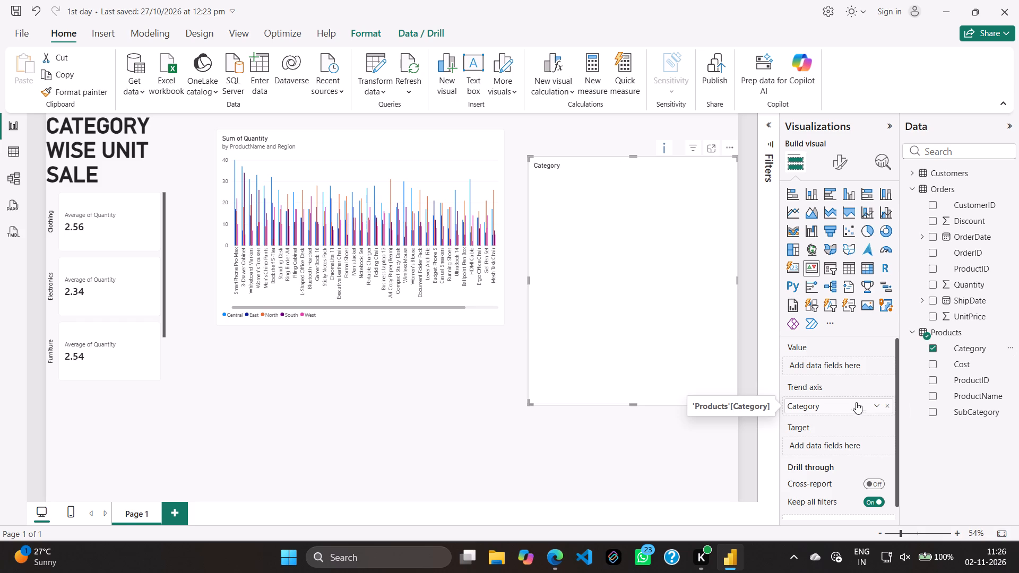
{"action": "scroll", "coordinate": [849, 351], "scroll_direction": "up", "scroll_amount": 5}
Add the Products table's Category field as the KPI's value.
{"action": "left_click_drag", "start_coordinate": [978, 344], "coordinate": [870, 353]}
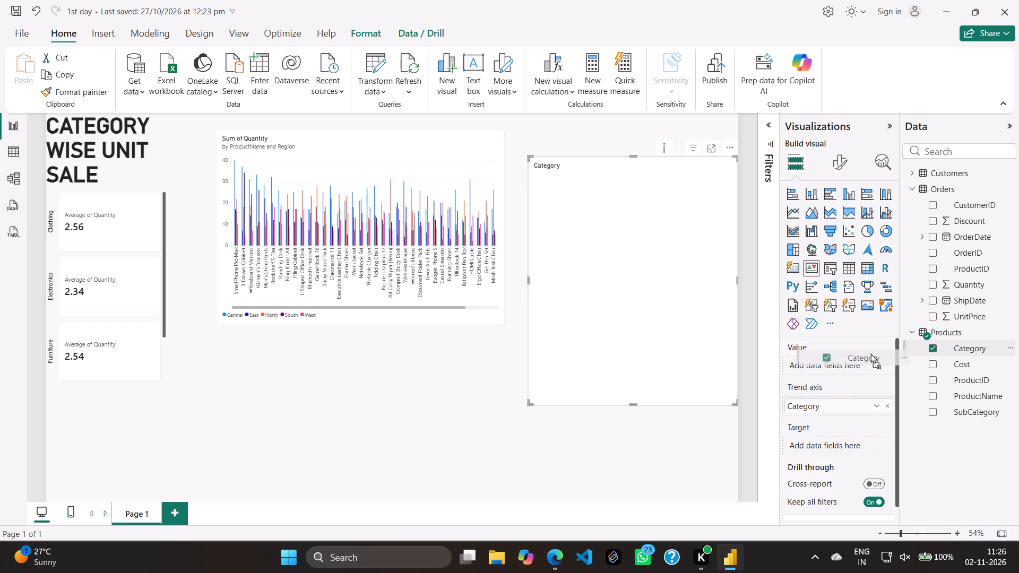
{"action": "left_click_drag", "start_coordinate": [870, 353], "coordinate": [861, 360]}
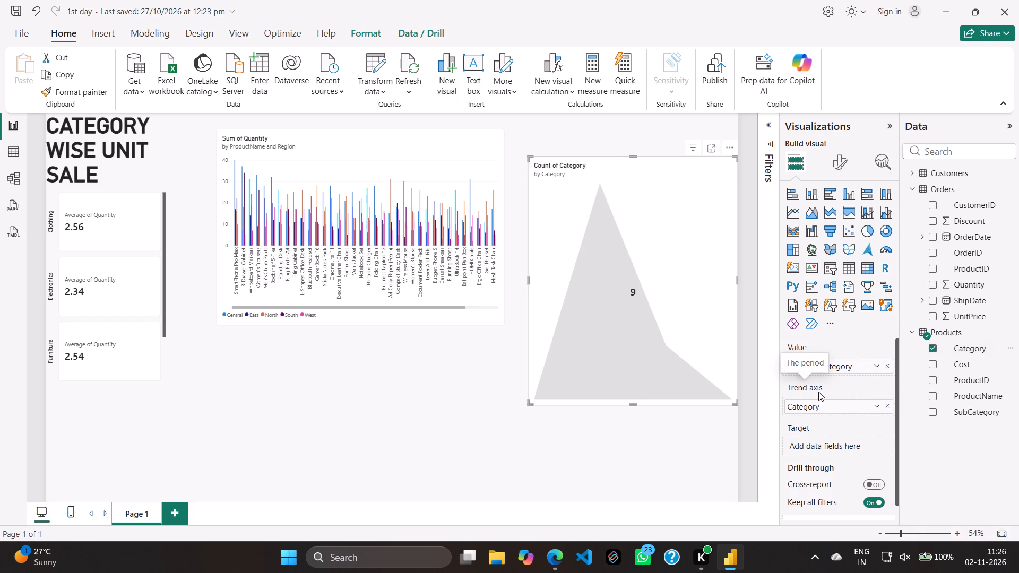
{"action": "scroll", "coordinate": [817, 351], "scroll_direction": "up", "scroll_amount": 1}
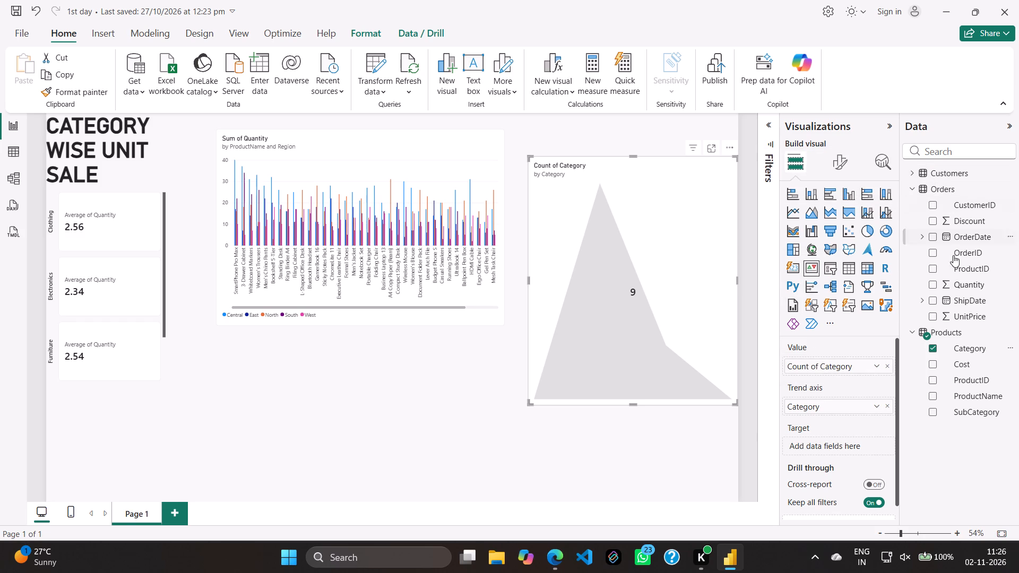
Expand the ShipDate field and add UnitPrice from the Orders table as the KPI's target.
{"action": "left_click", "coordinate": [962, 297]}
{"action": "left_click", "coordinate": [925, 303]}
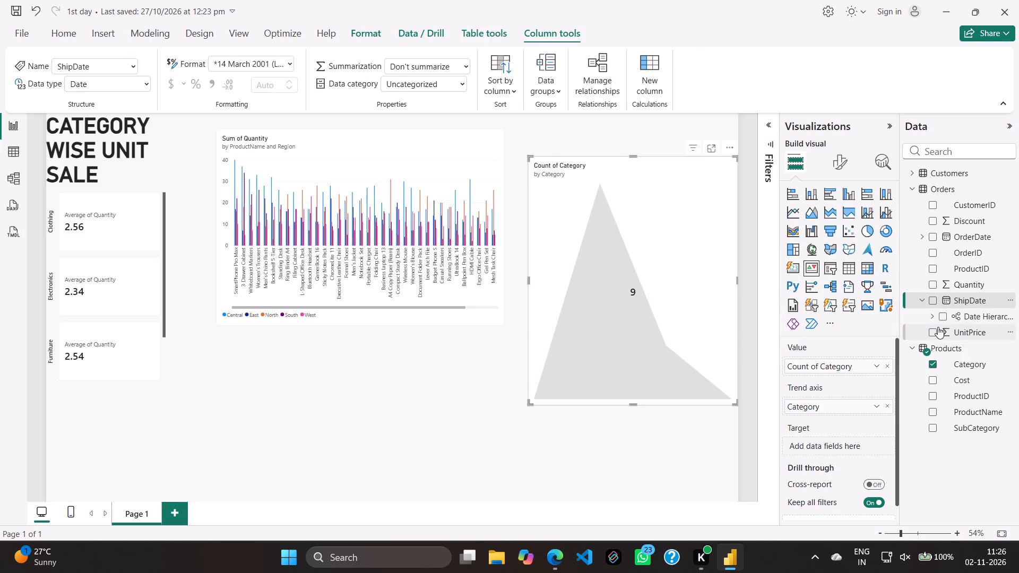
{"action": "left_click", "coordinate": [932, 333]}
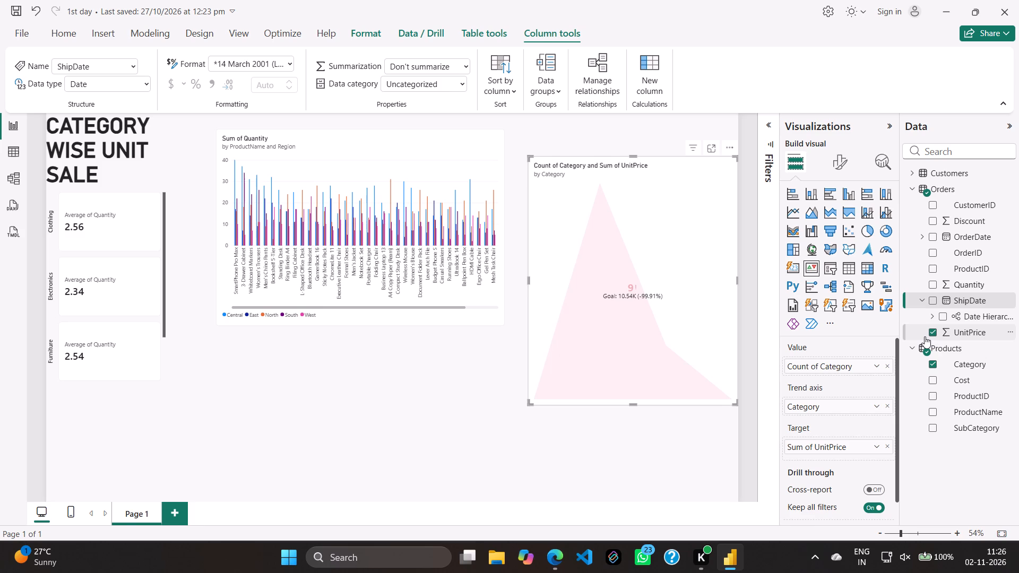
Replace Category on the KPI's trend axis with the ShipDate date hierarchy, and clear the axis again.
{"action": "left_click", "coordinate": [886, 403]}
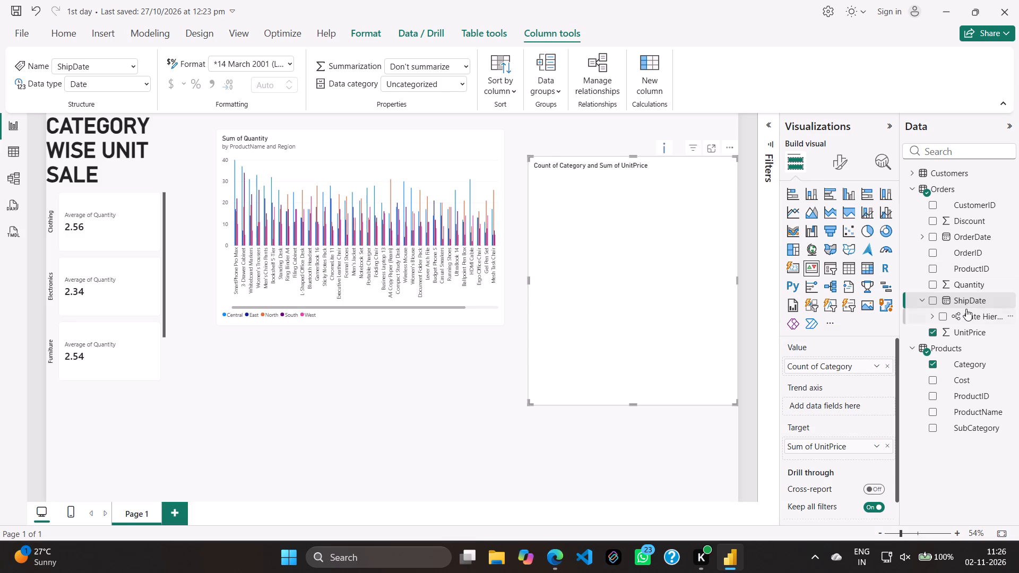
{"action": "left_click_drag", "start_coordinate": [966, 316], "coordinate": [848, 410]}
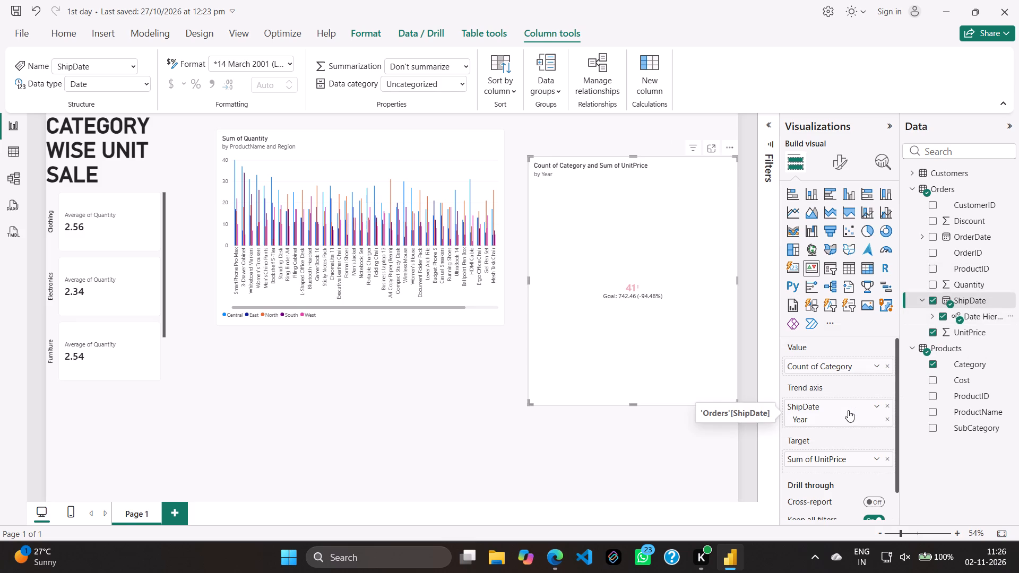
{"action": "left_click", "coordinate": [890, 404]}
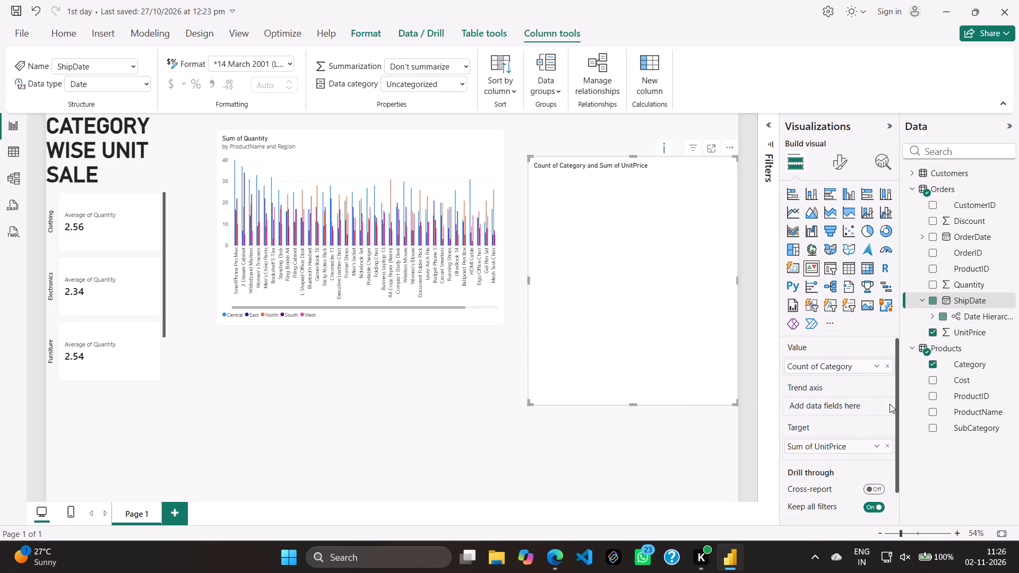
Assign the Orders table's ShipDate field itself, without its date hierarchy, to the KPI's trend axis.
{"action": "left_click", "coordinate": [934, 299]}
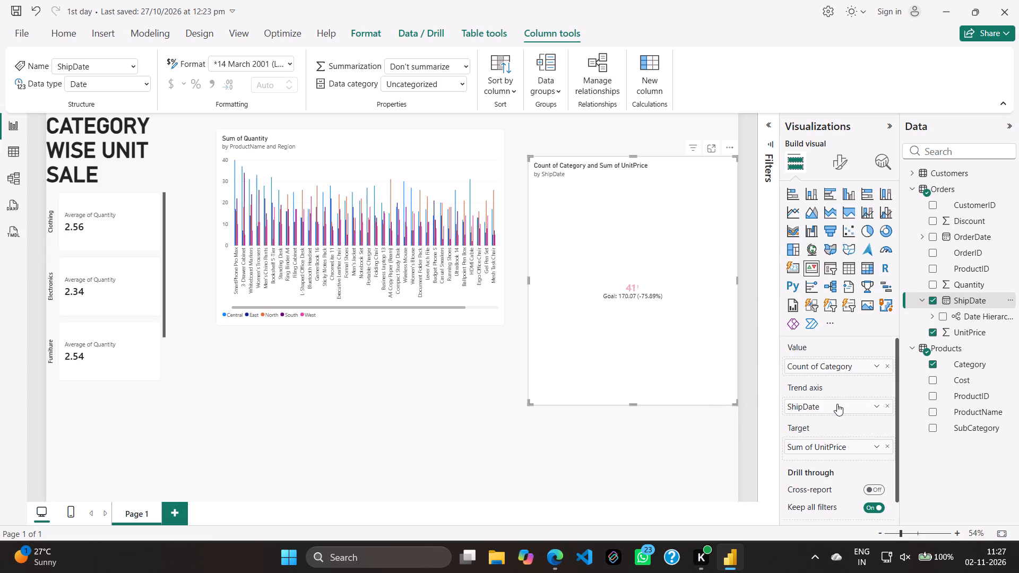
{"action": "scroll", "coordinate": [836, 400], "scroll_direction": "up", "scroll_amount": 4}
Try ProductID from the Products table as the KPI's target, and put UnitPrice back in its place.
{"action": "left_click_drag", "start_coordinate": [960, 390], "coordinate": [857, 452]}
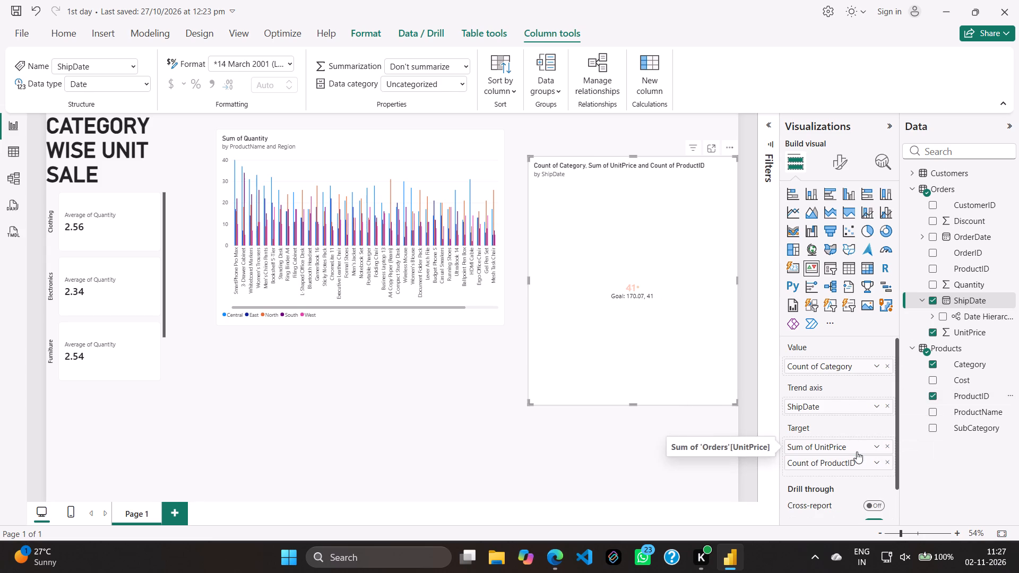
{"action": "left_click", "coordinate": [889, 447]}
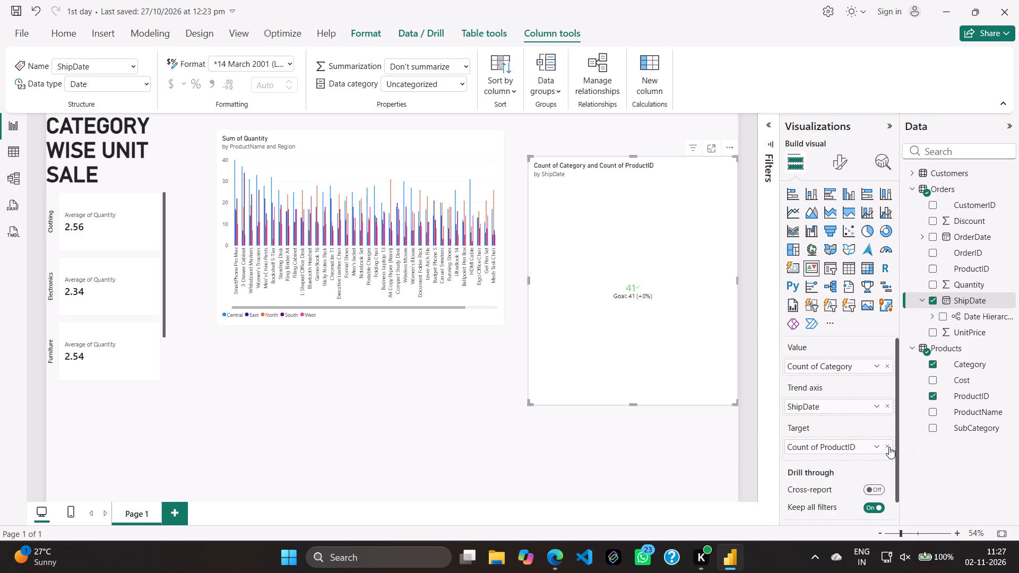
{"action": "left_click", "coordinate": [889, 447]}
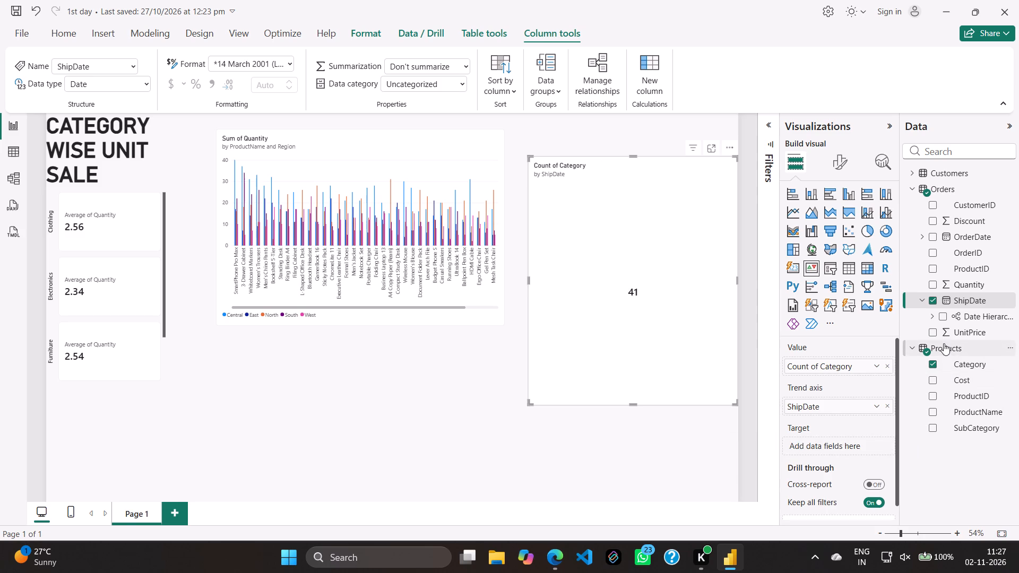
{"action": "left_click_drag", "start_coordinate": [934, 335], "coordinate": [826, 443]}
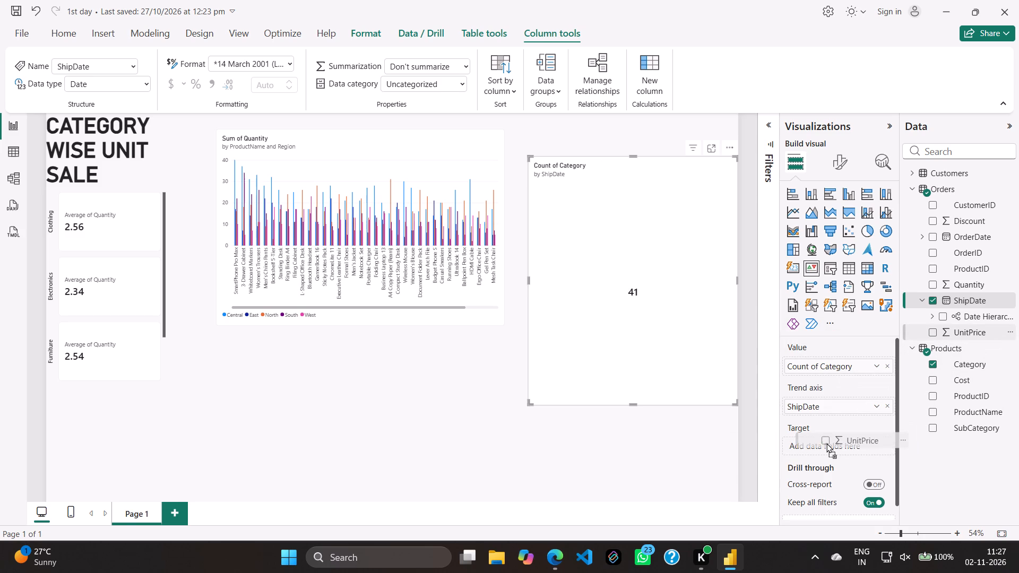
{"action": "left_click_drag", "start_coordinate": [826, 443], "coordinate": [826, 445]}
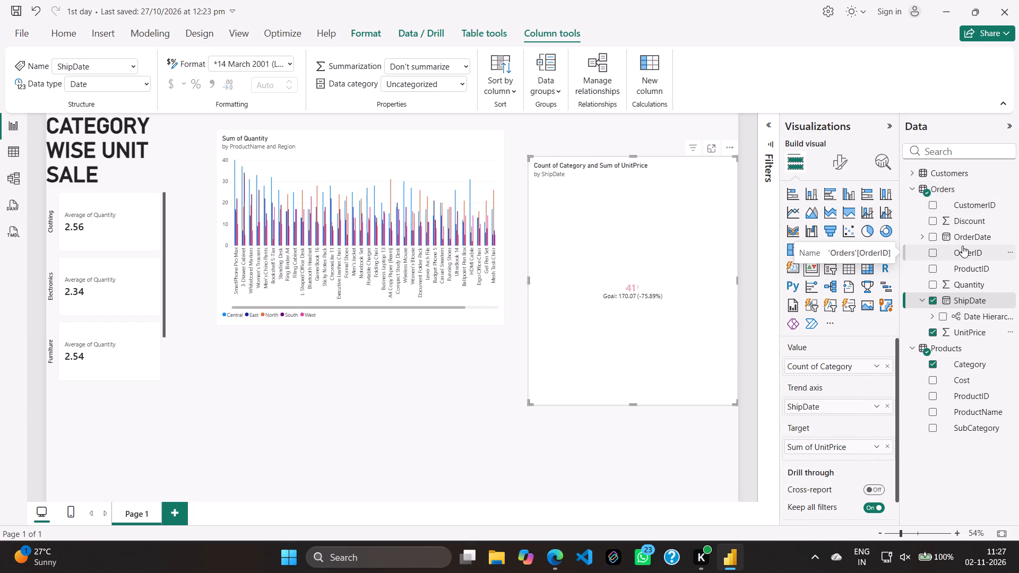
Replace Category as the KPI's value with the OrderID field from the Orders table.
{"action": "left_click_drag", "start_coordinate": [965, 251], "coordinate": [852, 366]}
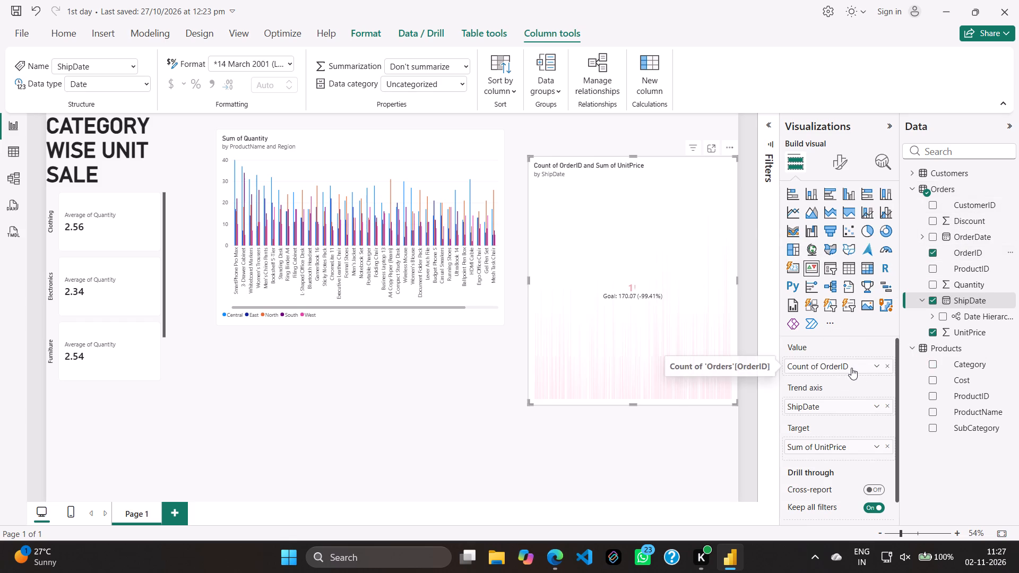
{"action": "scroll", "coordinate": [831, 381], "scroll_direction": "up", "scroll_amount": 6}
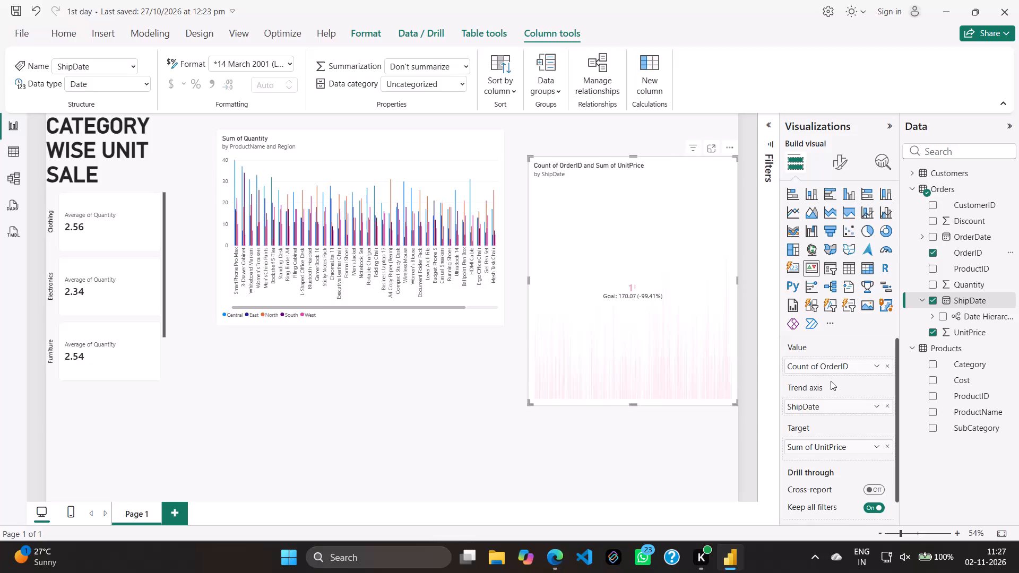
{"action": "scroll", "coordinate": [830, 381], "scroll_direction": "down", "scroll_amount": 6}
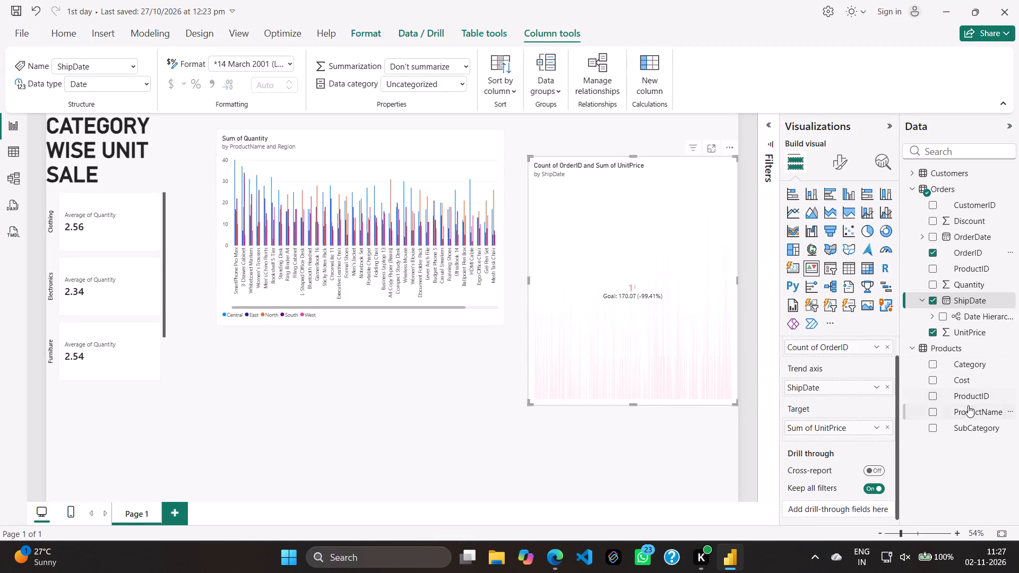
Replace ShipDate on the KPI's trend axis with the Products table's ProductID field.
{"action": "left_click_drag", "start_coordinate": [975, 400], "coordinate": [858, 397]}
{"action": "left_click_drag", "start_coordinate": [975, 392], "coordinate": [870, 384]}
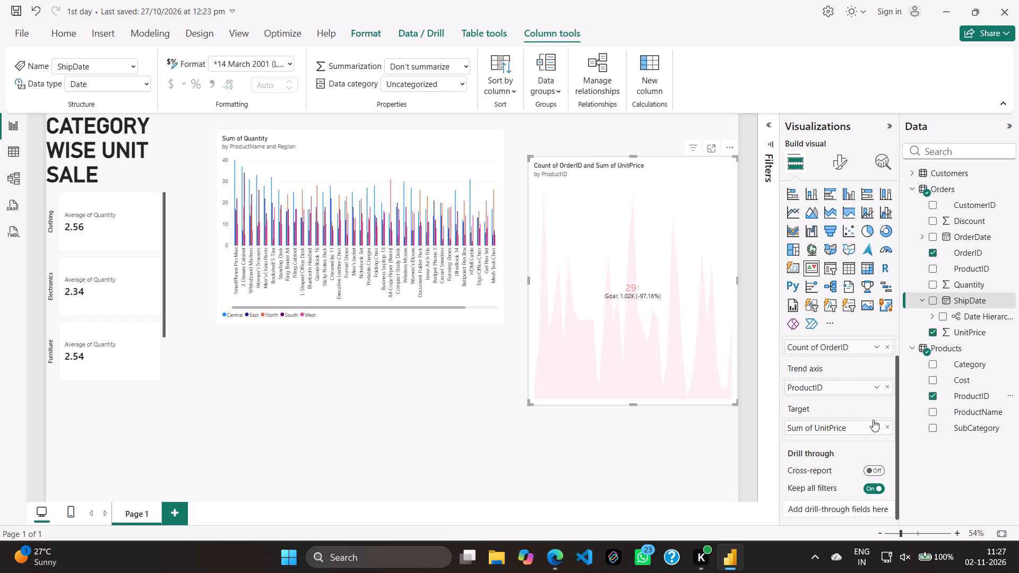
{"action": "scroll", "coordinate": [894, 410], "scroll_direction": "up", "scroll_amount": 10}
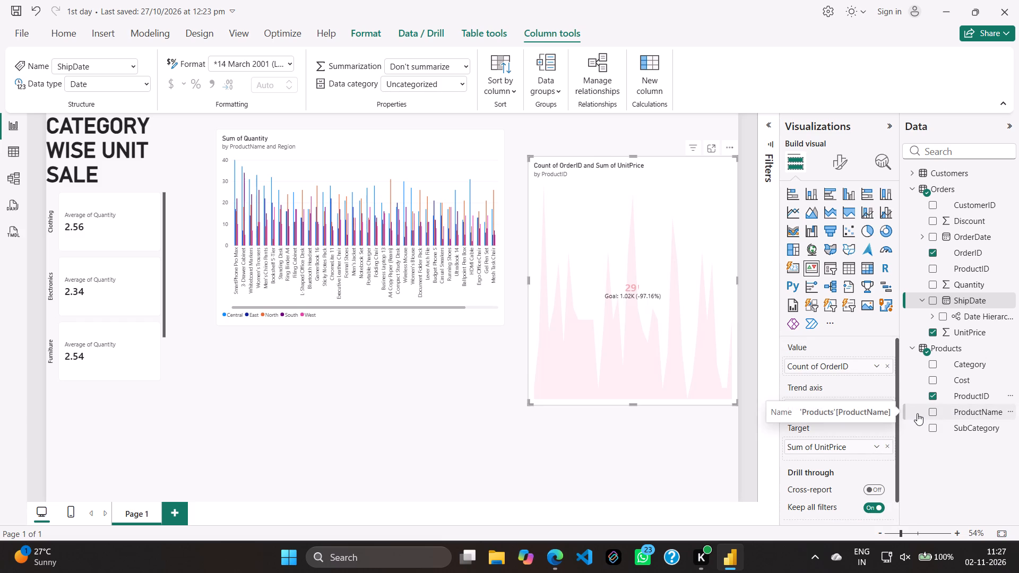
Turn on the date label in the KPI's visual formatting and look over its font options.
{"action": "left_click", "coordinate": [853, 164]}
{"action": "left_click", "coordinate": [830, 163]}
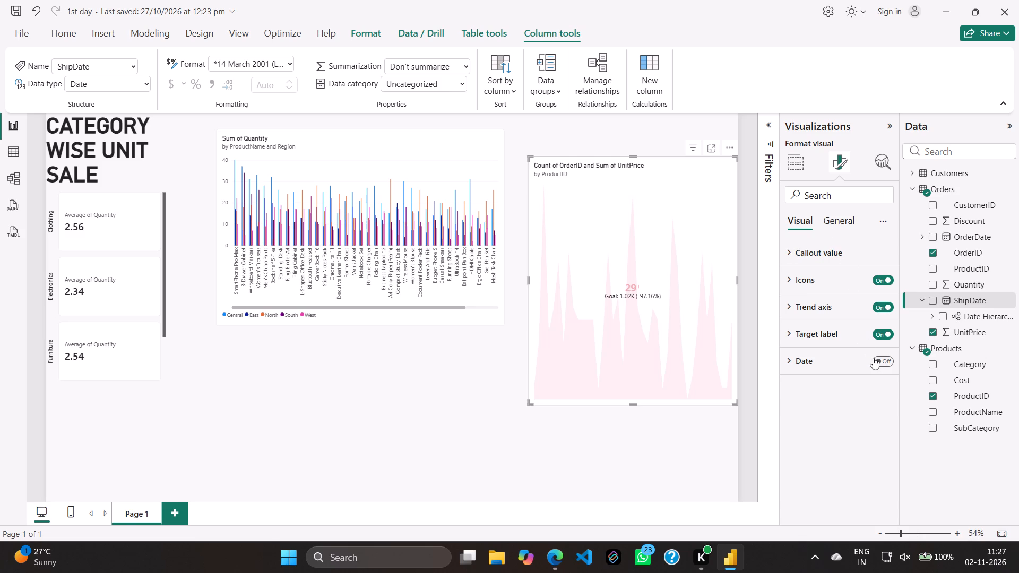
{"action": "left_click", "coordinate": [887, 365]}
{"action": "left_click", "coordinate": [789, 362]}
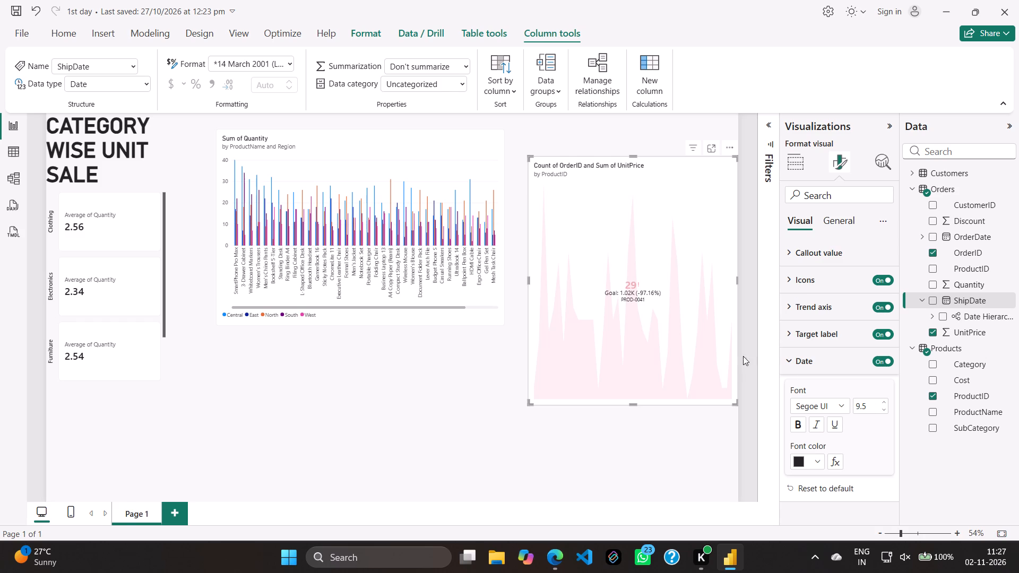
{"action": "left_click", "coordinate": [788, 361]}
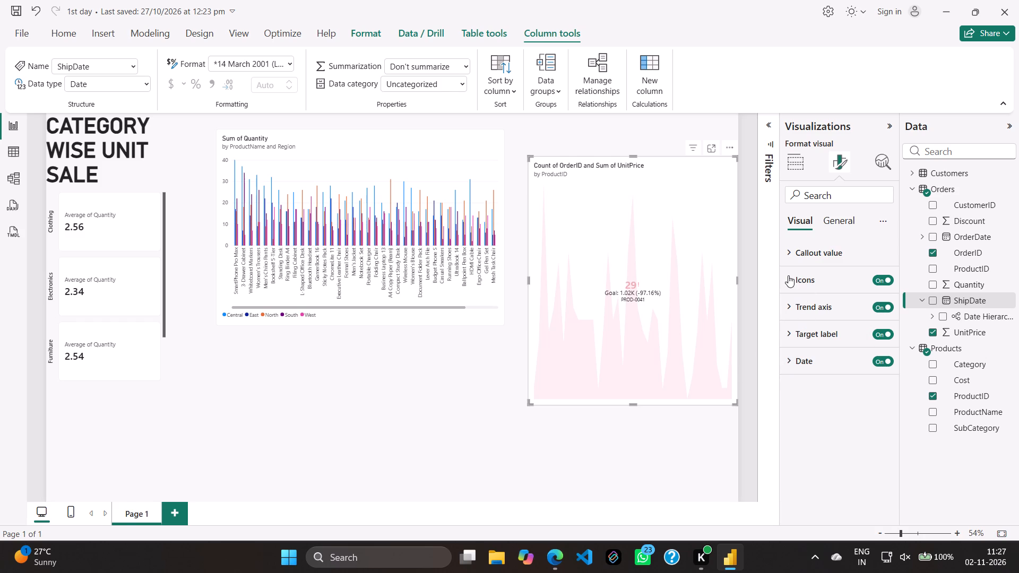
Set the KPI's icon size to 15 pt in its visual formatting.
{"action": "left_click", "coordinate": [788, 275]}
{"action": "left_click", "coordinate": [819, 348]}
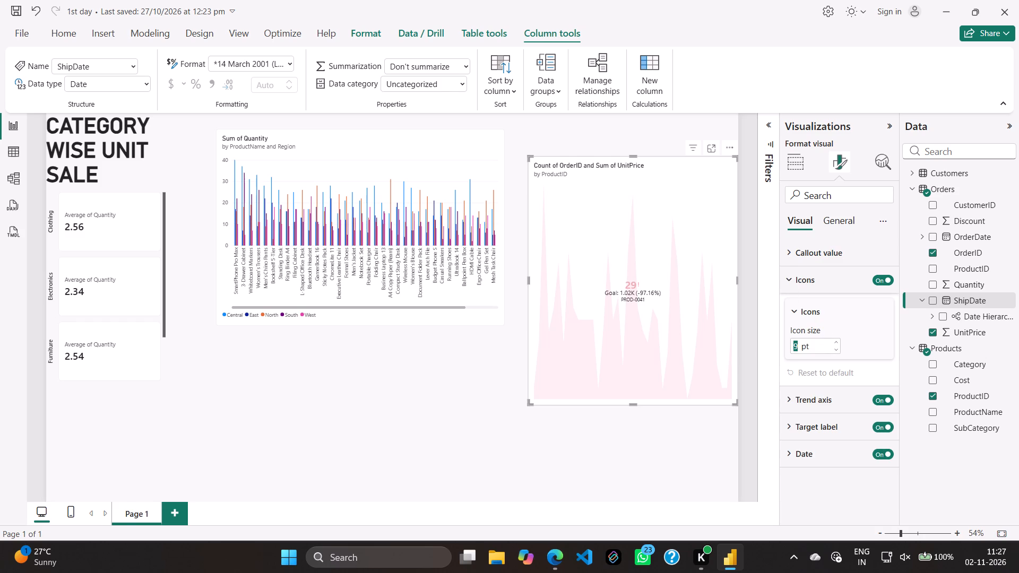
{"action": "type", "text": "15"}
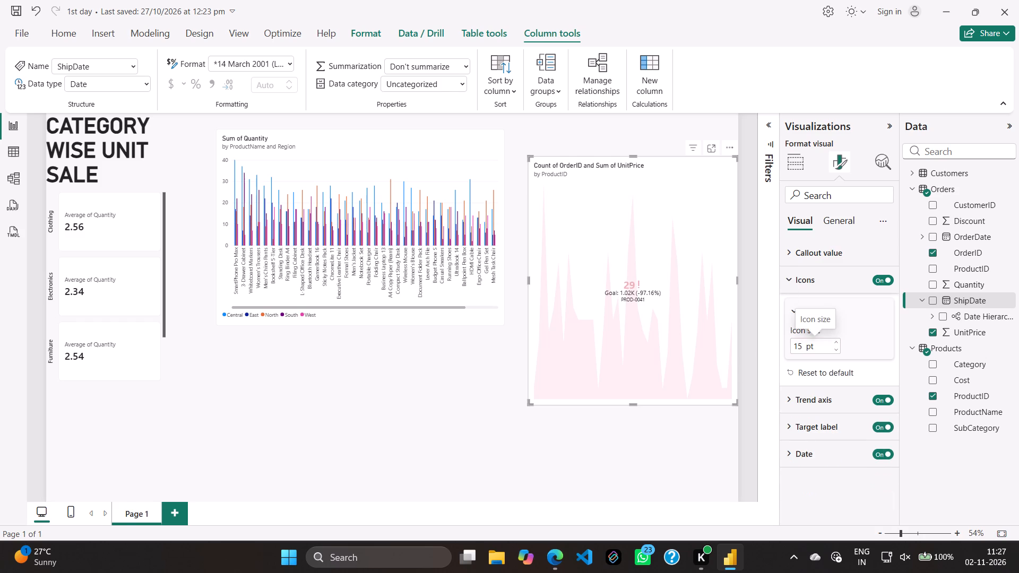
{"action": "key", "text": "Return"}
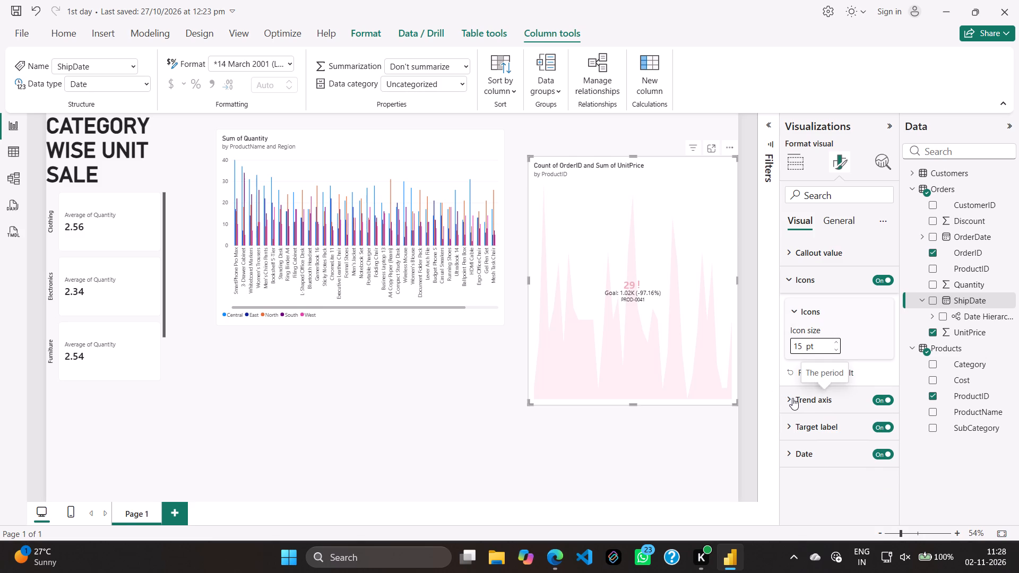
{"action": "left_click", "coordinate": [789, 277]}
{"action": "left_click", "coordinate": [789, 277]}
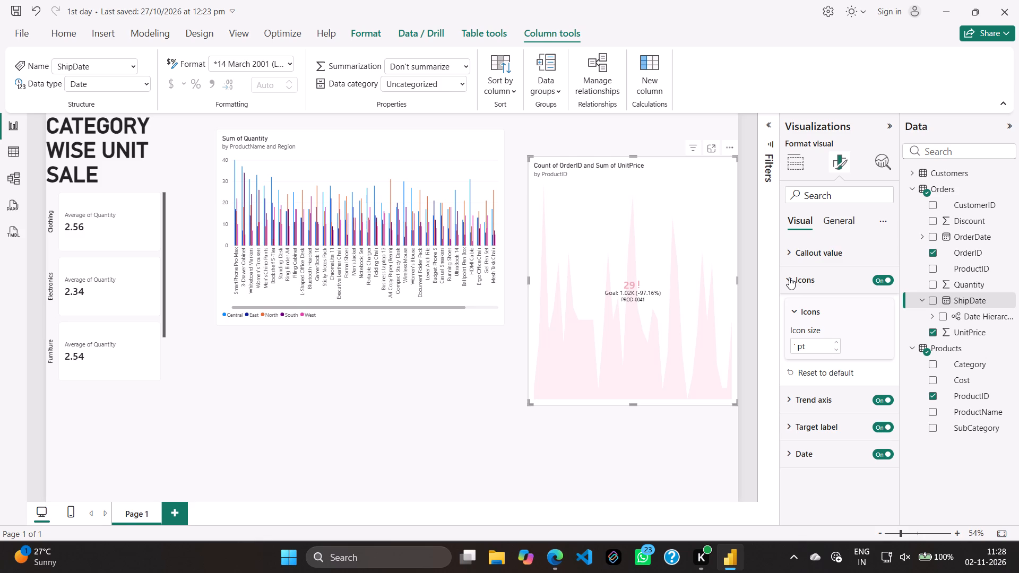
Return to the KPI's field assignments and replace its trend axis field with Category from the Products table.
{"action": "left_click", "coordinate": [802, 158]}
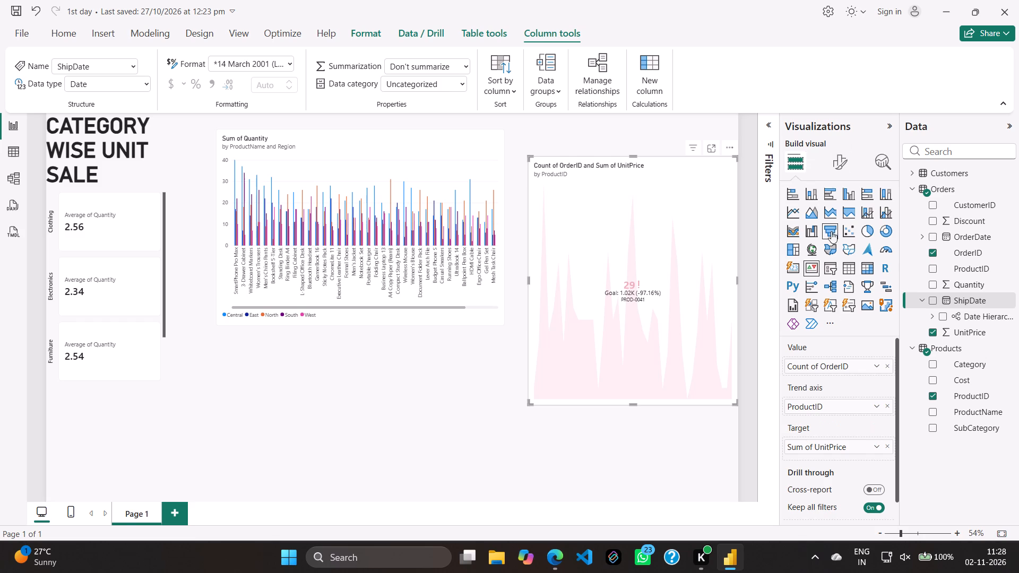
{"action": "scroll", "coordinate": [862, 401], "scroll_direction": "up", "scroll_amount": 5}
{"action": "left_click", "coordinate": [887, 406]}
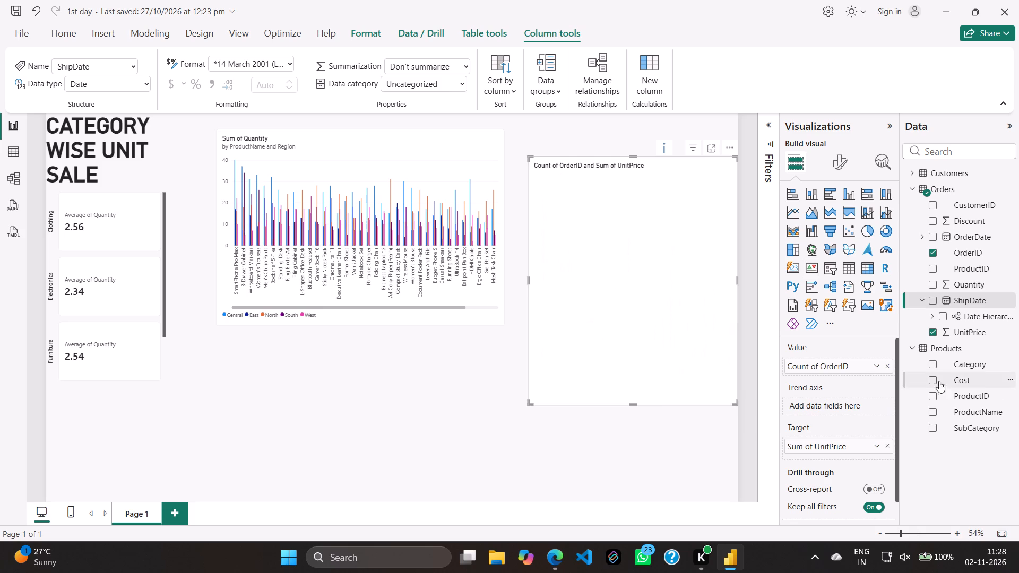
{"action": "left_click_drag", "start_coordinate": [956, 361], "coordinate": [837, 400]}
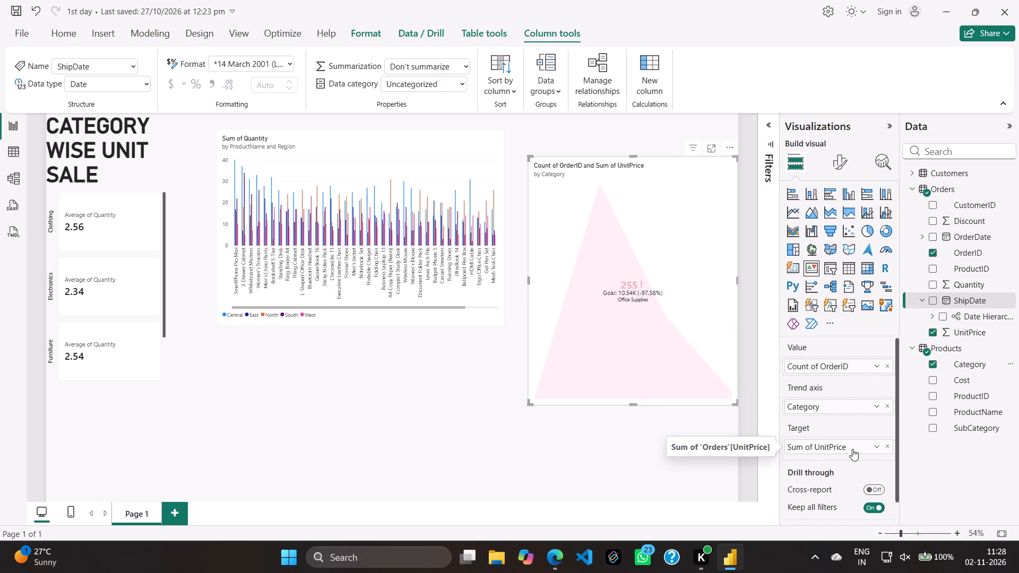
{"action": "scroll", "coordinate": [852, 449], "scroll_direction": "up", "scroll_amount": 15}
Collapse the ShipDate field and the Customers, Orders and Products tables.
{"action": "left_click", "coordinate": [914, 173]}
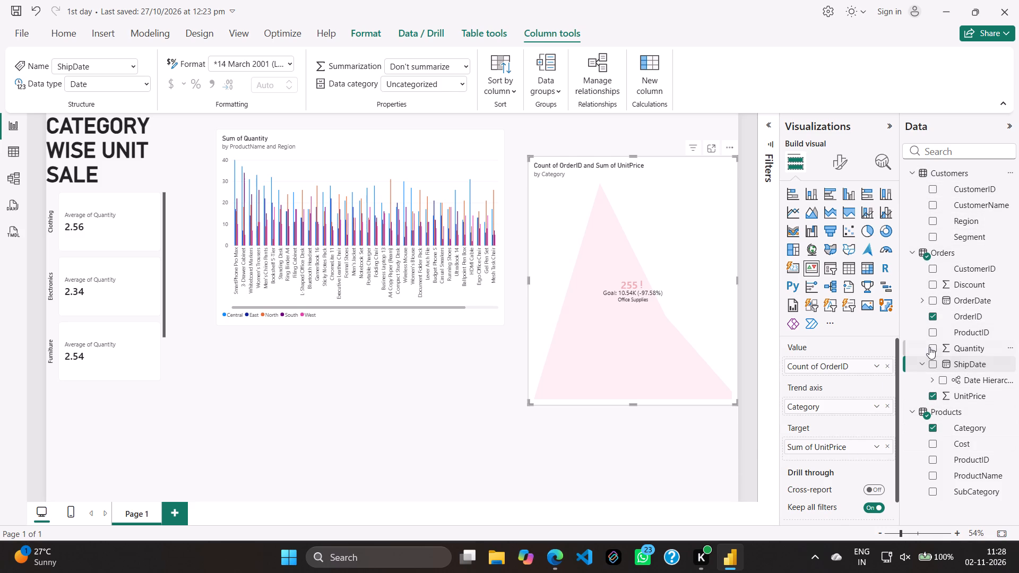
{"action": "left_click", "coordinate": [925, 300]}
{"action": "left_click", "coordinate": [925, 300]}
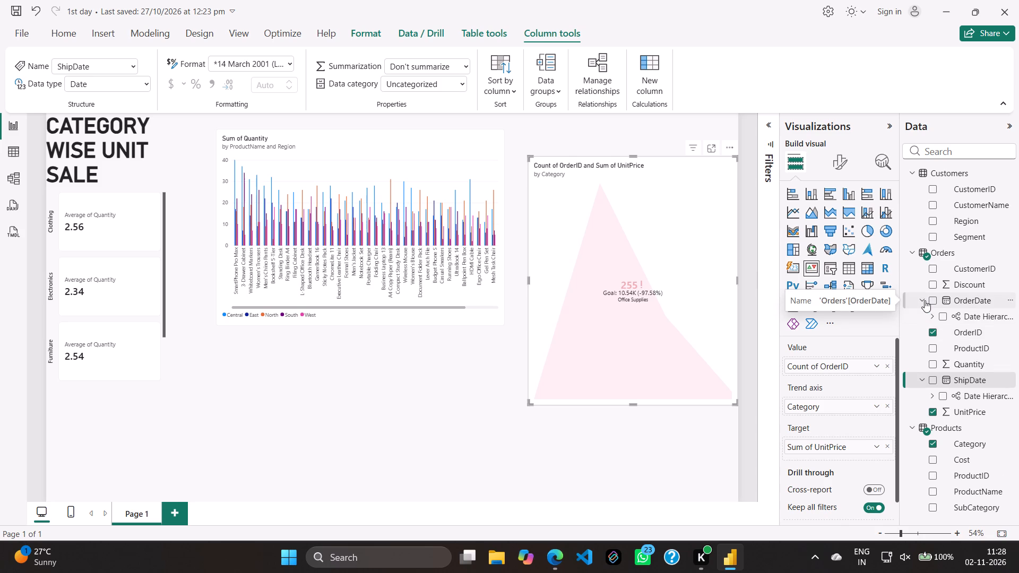
{"action": "left_click", "coordinate": [922, 366]}
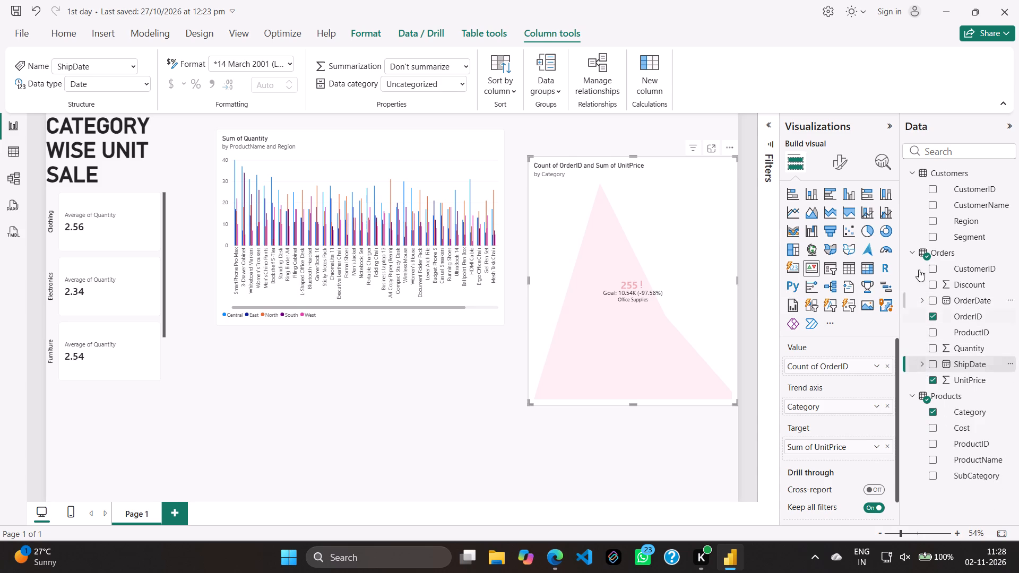
{"action": "left_click", "coordinate": [919, 250]}
{"action": "left_click", "coordinate": [916, 177]}
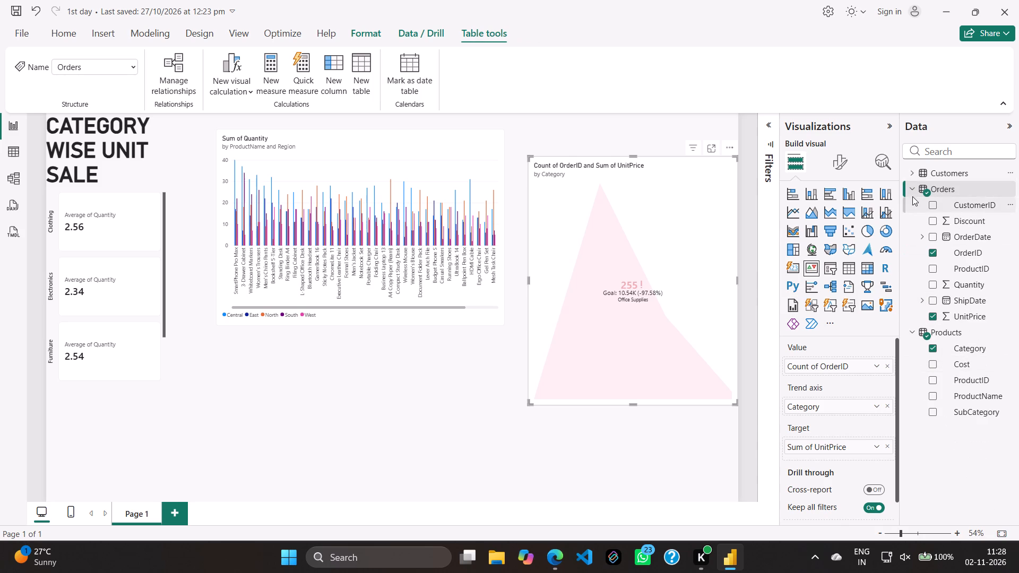
{"action": "left_click", "coordinate": [912, 192]}
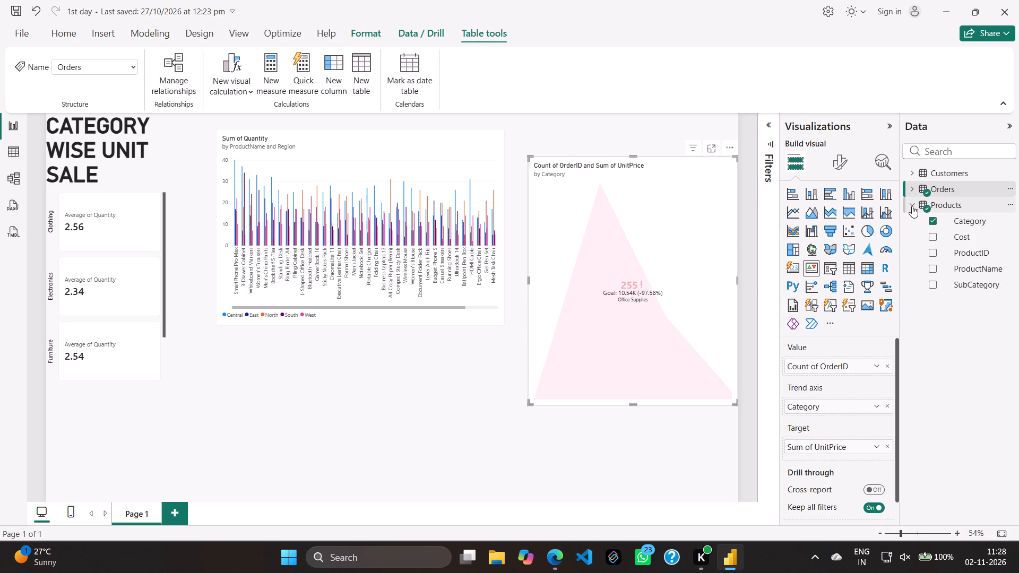
{"action": "left_click", "coordinate": [912, 206]}
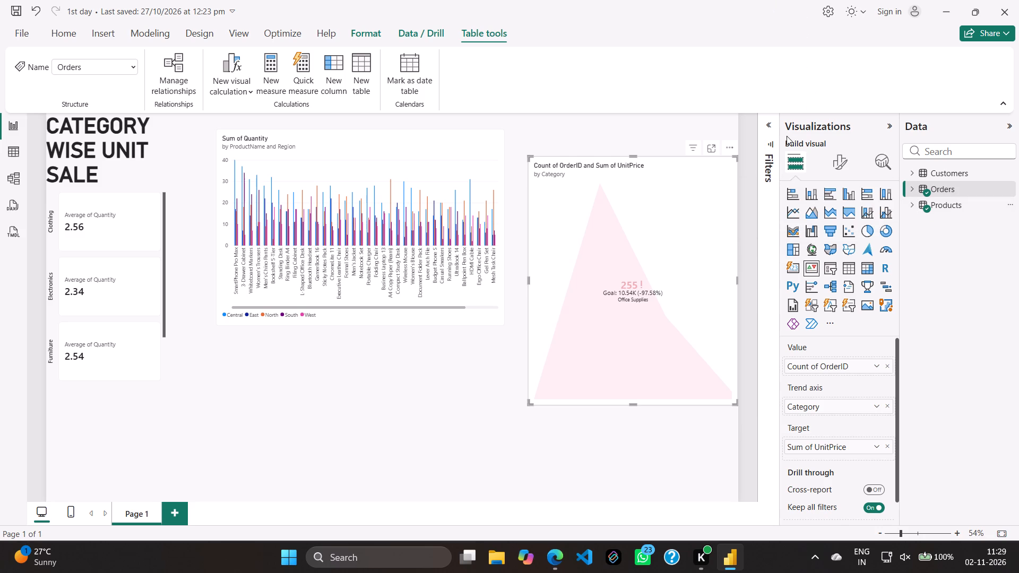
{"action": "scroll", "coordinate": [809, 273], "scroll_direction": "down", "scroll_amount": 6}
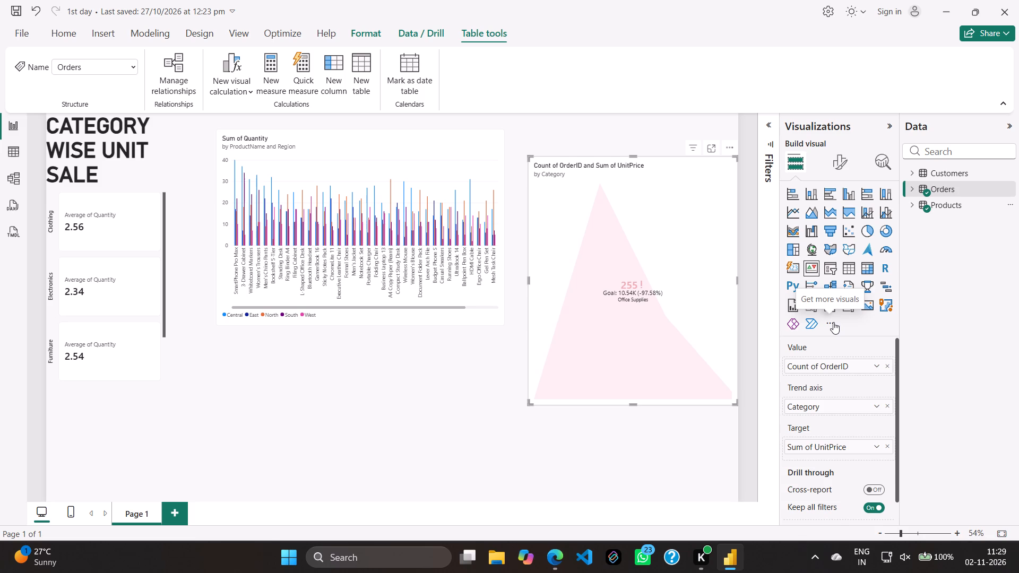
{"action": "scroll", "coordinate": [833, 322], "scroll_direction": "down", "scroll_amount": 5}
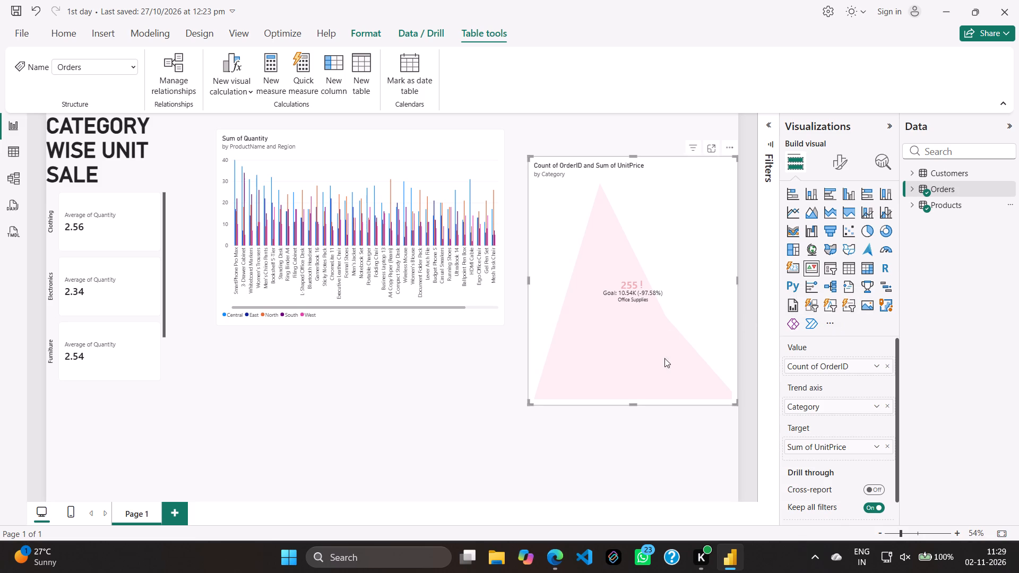
Enlarge the KPI visual slightly and move it up beside the Sum of Quantity chart, roughly level with the chart's top edge.
{"action": "left_click_drag", "start_coordinate": [529, 278], "coordinate": [518, 282]}
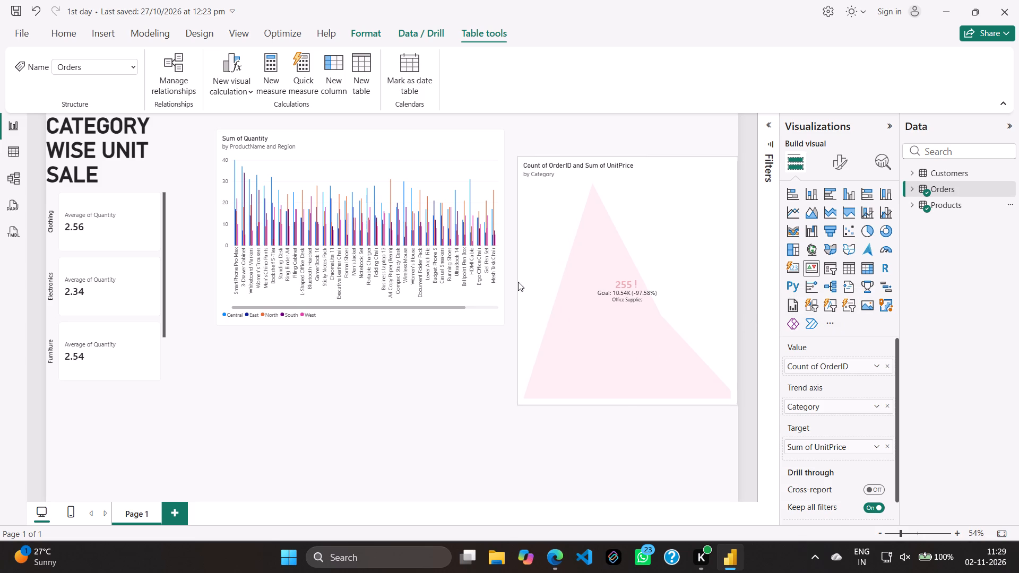
{"action": "left_click_drag", "start_coordinate": [518, 282], "coordinate": [517, 282]}
{"action": "left_click", "coordinate": [630, 238]}
{"action": "left_click_drag", "start_coordinate": [635, 225], "coordinate": [640, 213]}
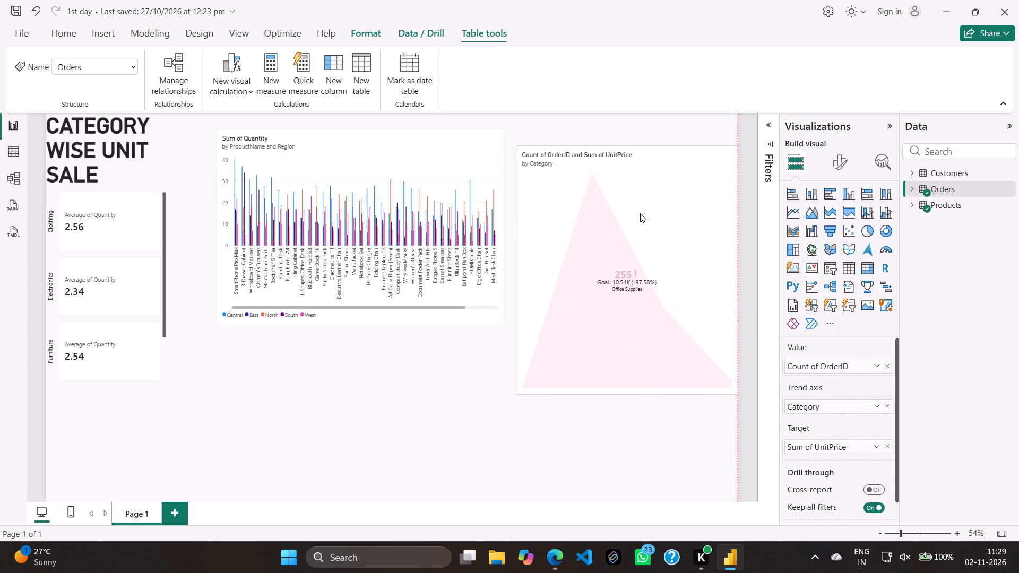
{"action": "left_click_drag", "start_coordinate": [640, 213], "coordinate": [632, 186]}
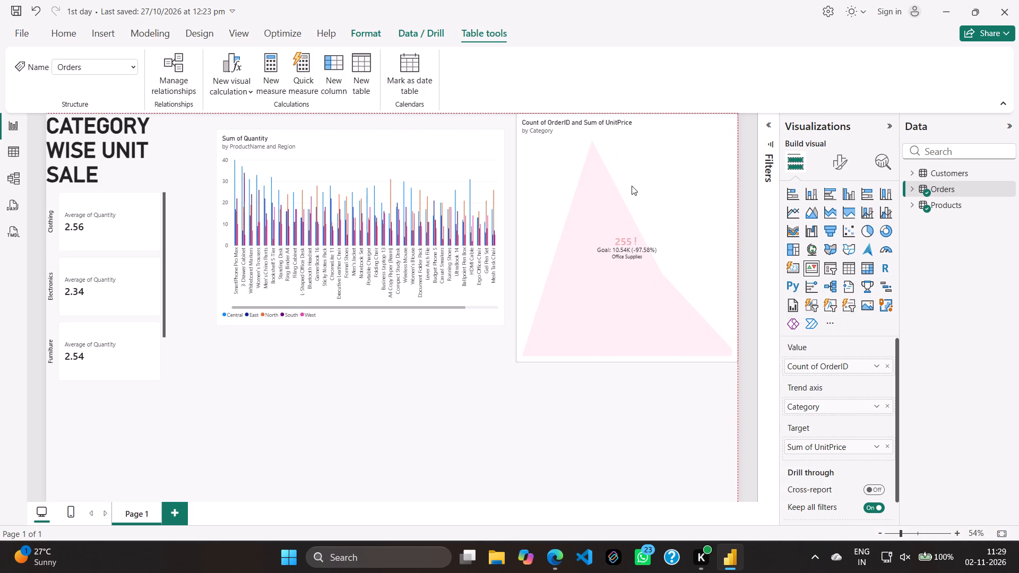
{"action": "left_click_drag", "start_coordinate": [632, 186], "coordinate": [629, 190]}
{"action": "left_click_drag", "start_coordinate": [619, 372], "coordinate": [619, 387]}
{"action": "left_click", "coordinate": [514, 384]}
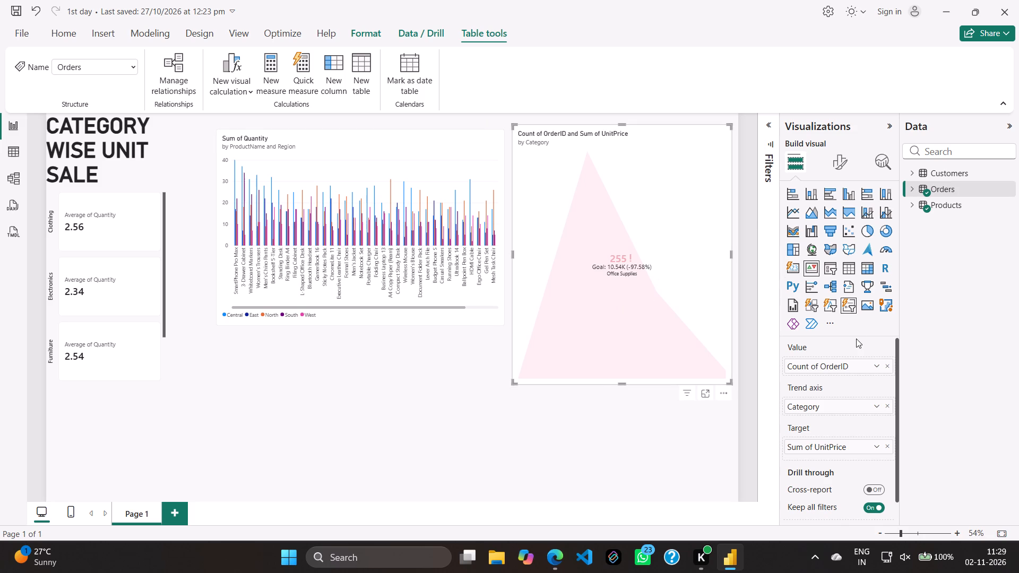
Set the KPI's callout value font size to 25 in its visual formatting.
{"action": "scroll", "coordinate": [808, 337], "scroll_direction": "down", "scroll_amount": 2}
{"action": "scroll", "coordinate": [824, 314], "scroll_direction": "up", "scroll_amount": 5}
{"action": "left_click", "coordinate": [836, 153]}
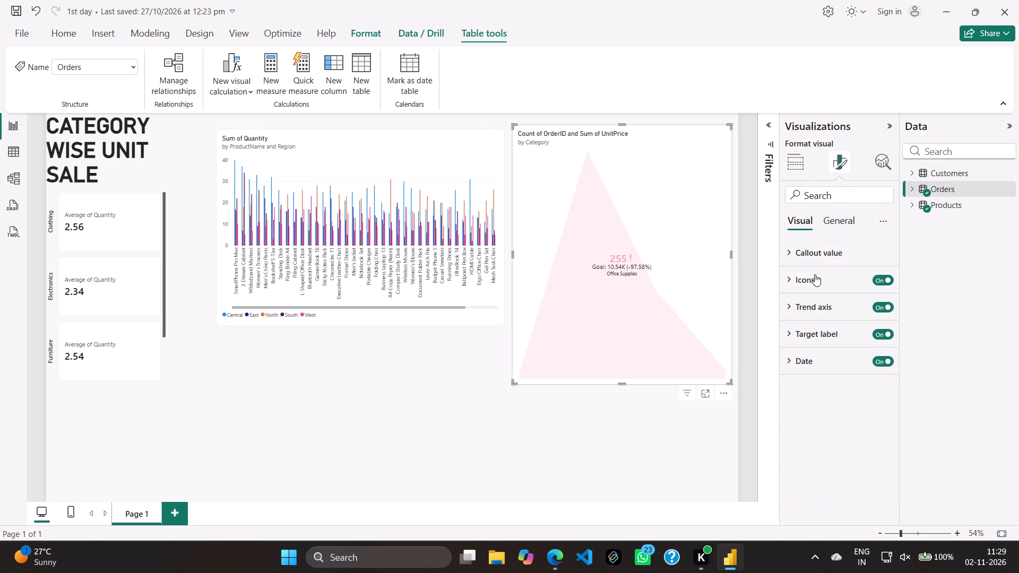
{"action": "left_click", "coordinate": [795, 279]}
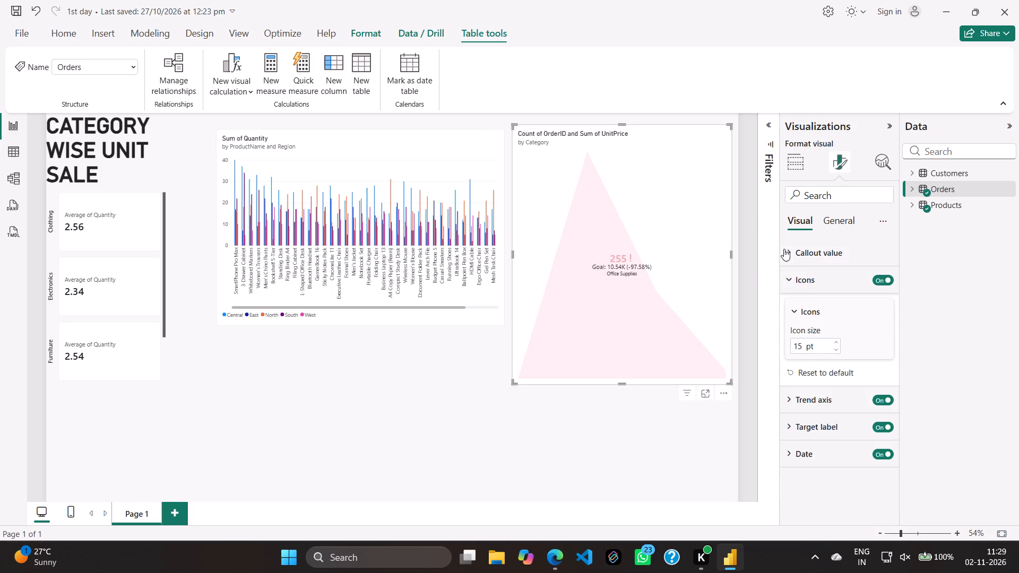
{"action": "left_click", "coordinate": [811, 258]}
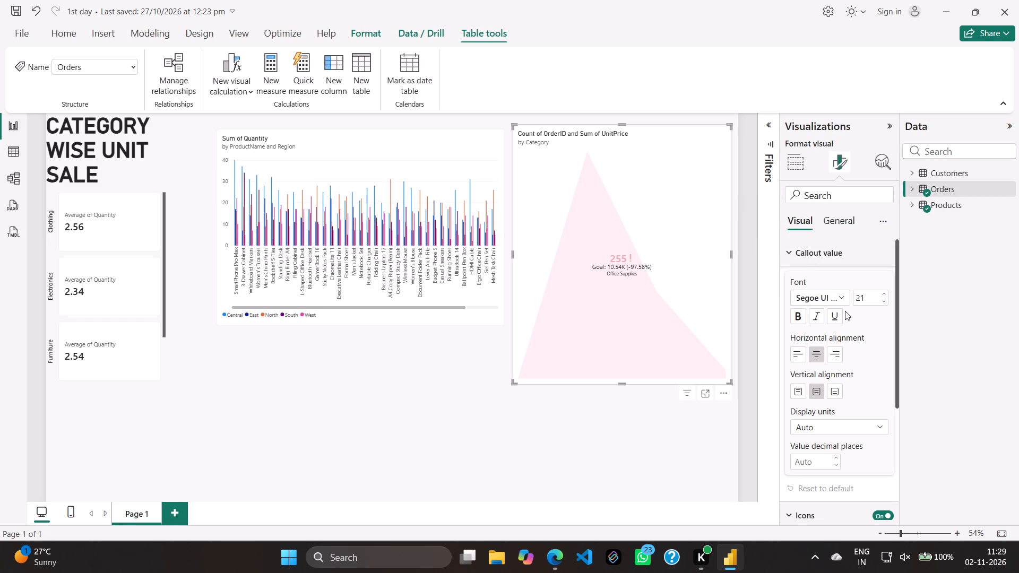
{"action": "left_click", "coordinate": [865, 298]}
{"action": "type", "text": "25"}
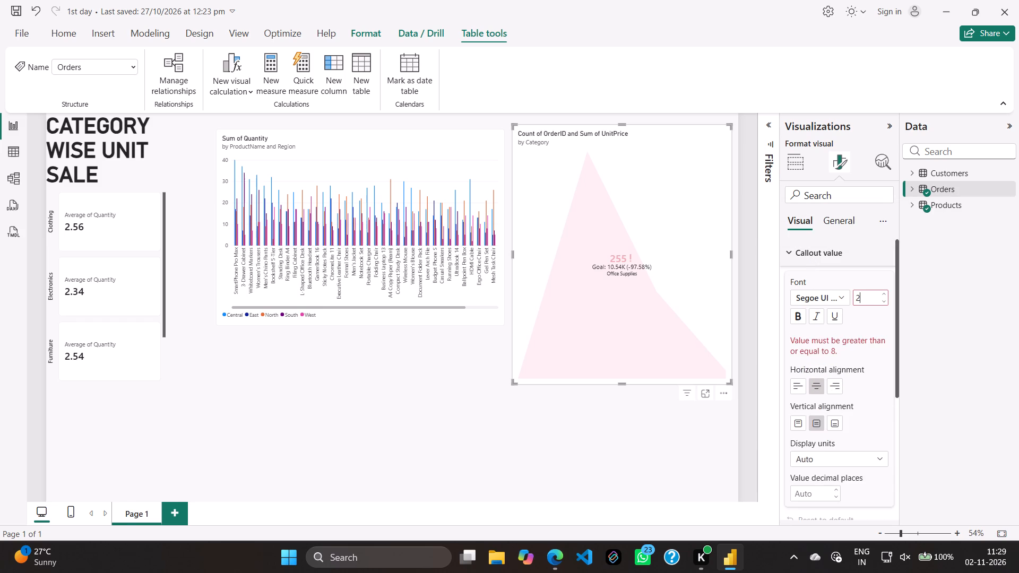
{"action": "key", "text": "Return"}
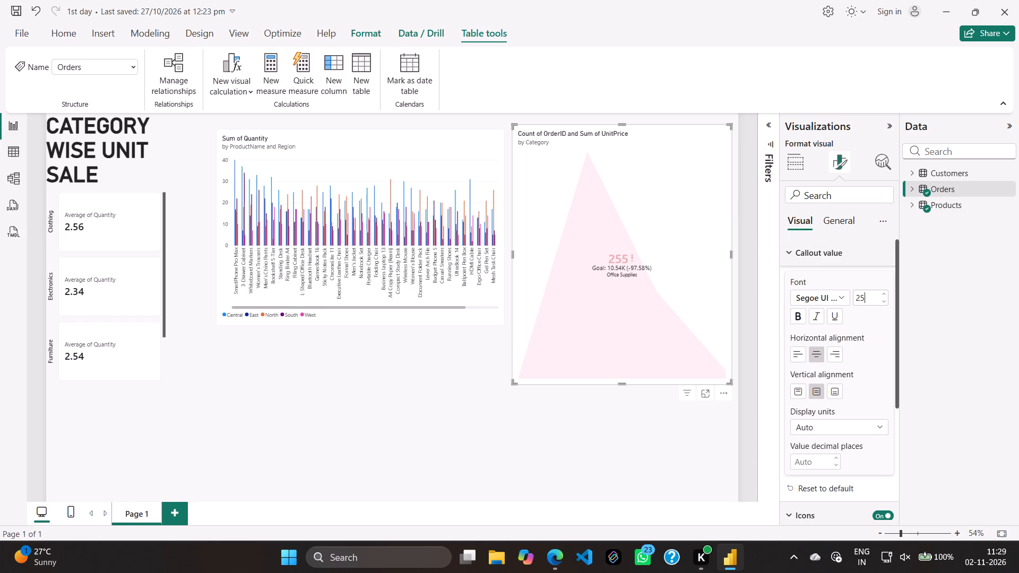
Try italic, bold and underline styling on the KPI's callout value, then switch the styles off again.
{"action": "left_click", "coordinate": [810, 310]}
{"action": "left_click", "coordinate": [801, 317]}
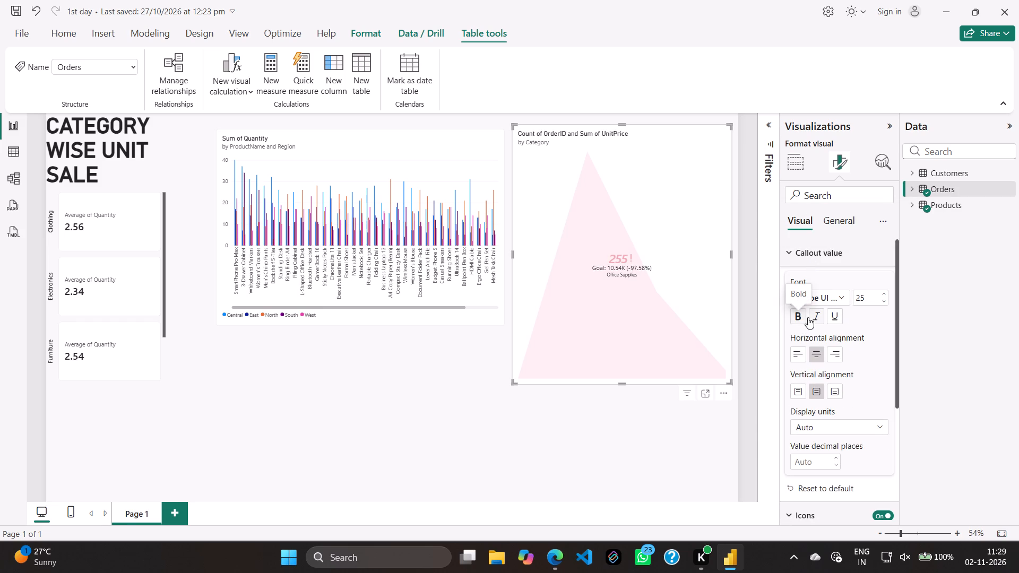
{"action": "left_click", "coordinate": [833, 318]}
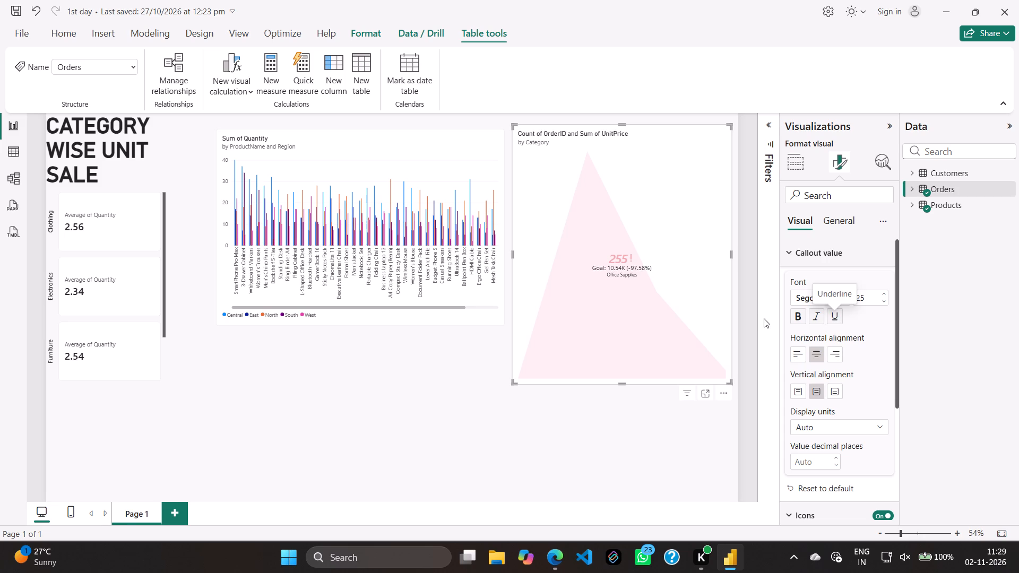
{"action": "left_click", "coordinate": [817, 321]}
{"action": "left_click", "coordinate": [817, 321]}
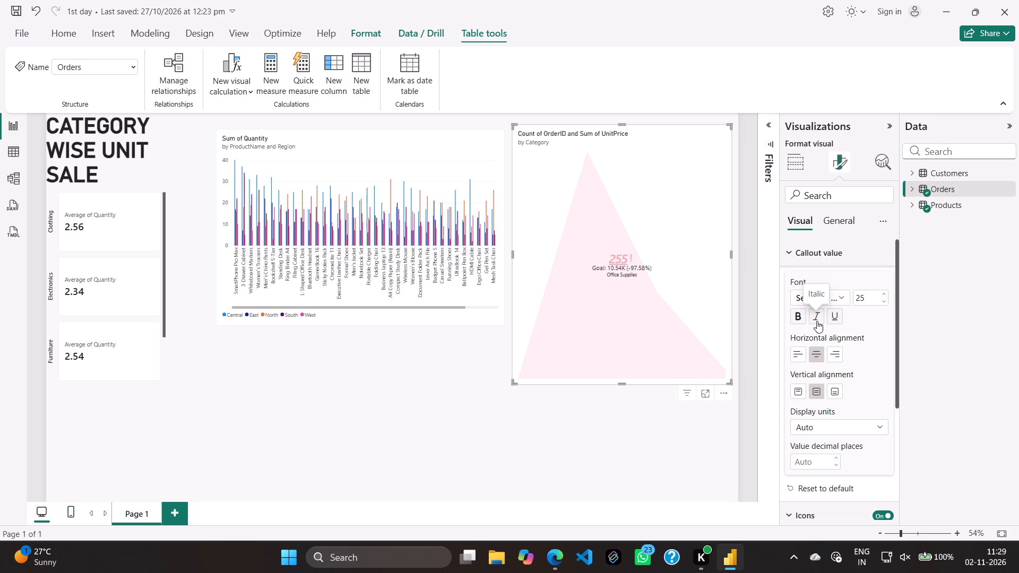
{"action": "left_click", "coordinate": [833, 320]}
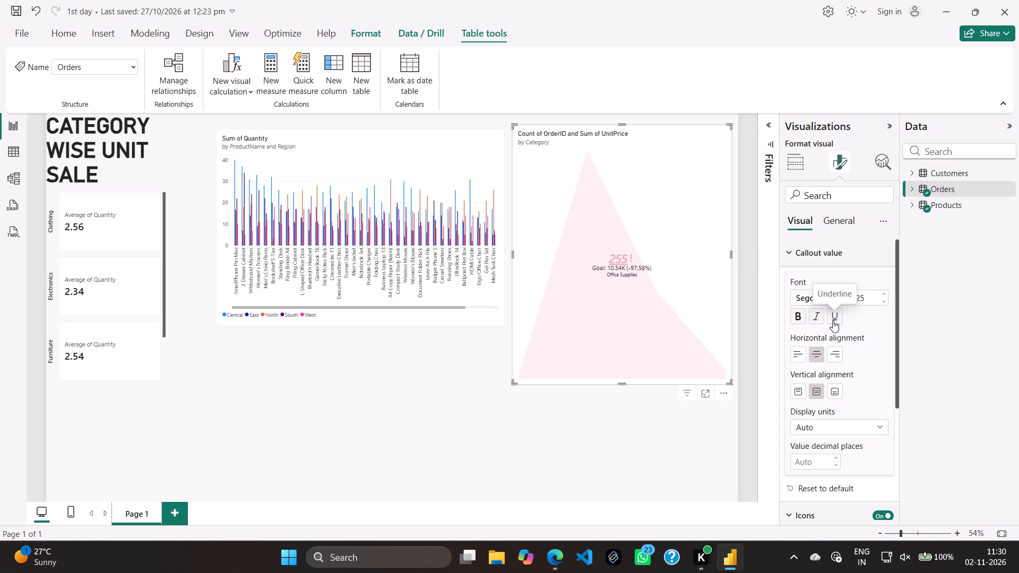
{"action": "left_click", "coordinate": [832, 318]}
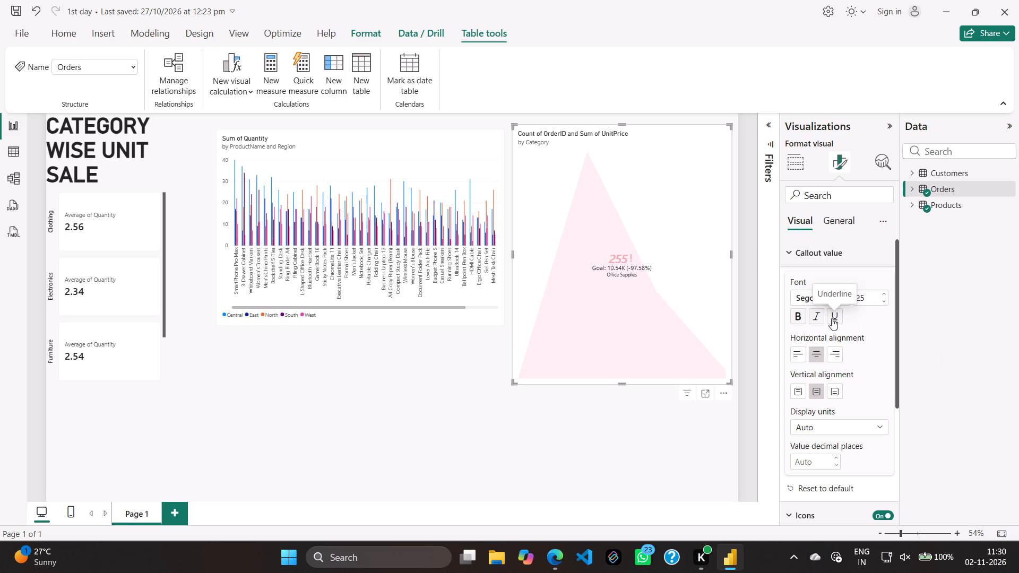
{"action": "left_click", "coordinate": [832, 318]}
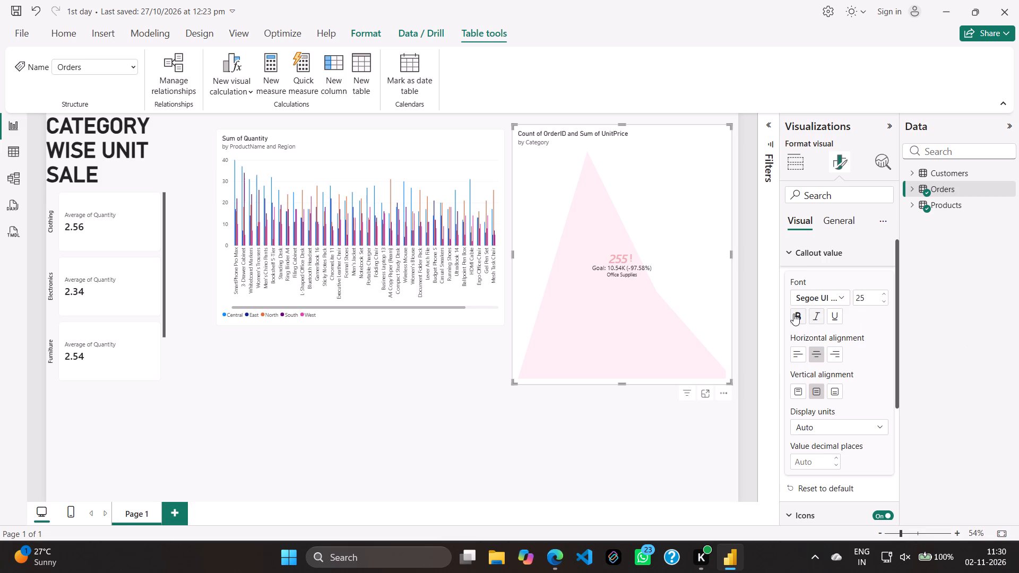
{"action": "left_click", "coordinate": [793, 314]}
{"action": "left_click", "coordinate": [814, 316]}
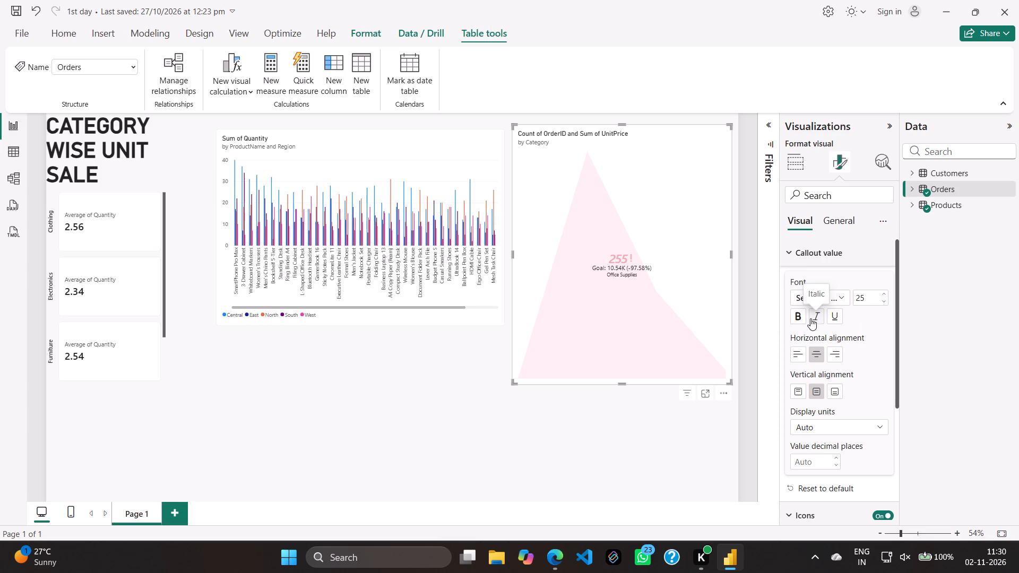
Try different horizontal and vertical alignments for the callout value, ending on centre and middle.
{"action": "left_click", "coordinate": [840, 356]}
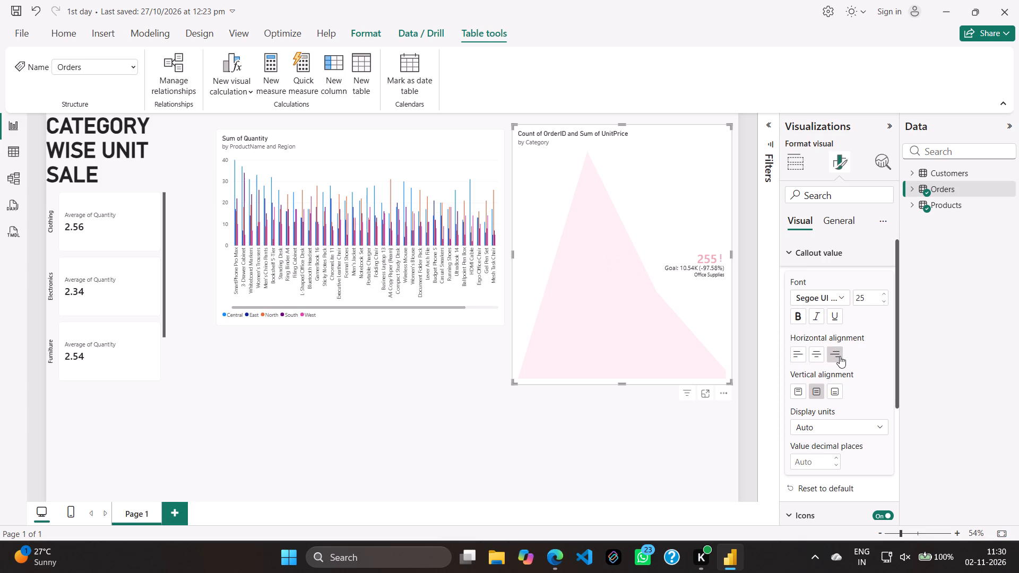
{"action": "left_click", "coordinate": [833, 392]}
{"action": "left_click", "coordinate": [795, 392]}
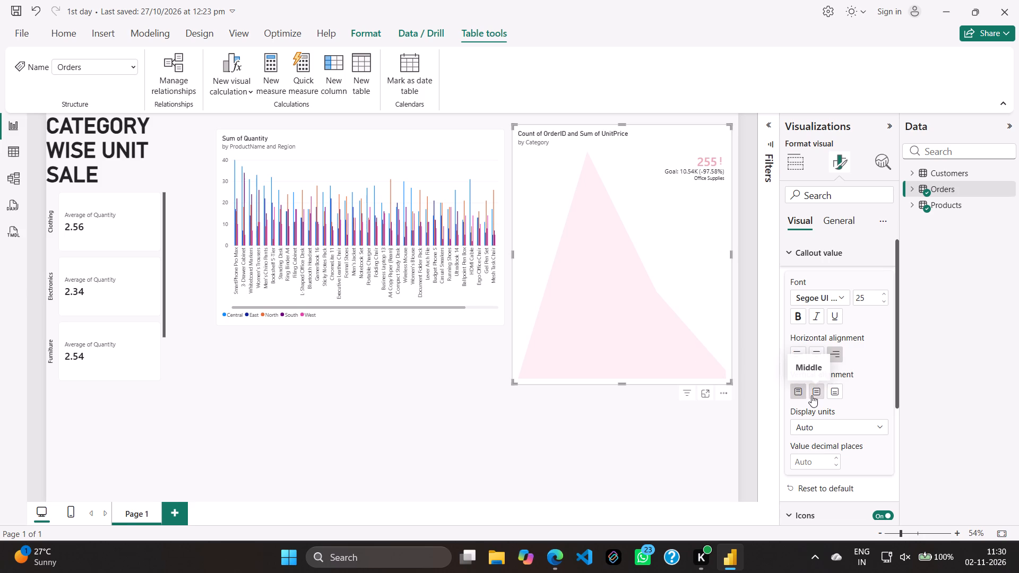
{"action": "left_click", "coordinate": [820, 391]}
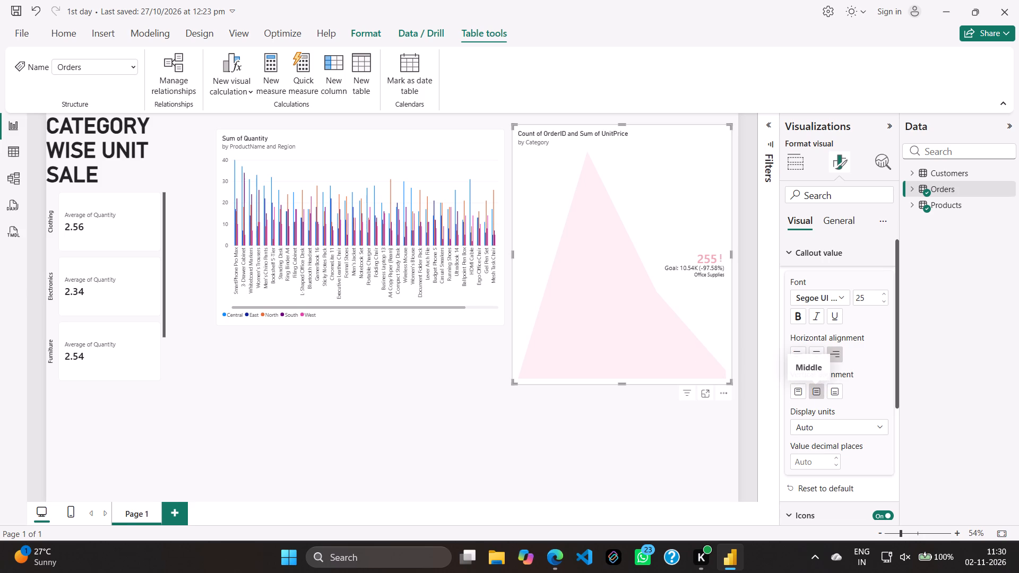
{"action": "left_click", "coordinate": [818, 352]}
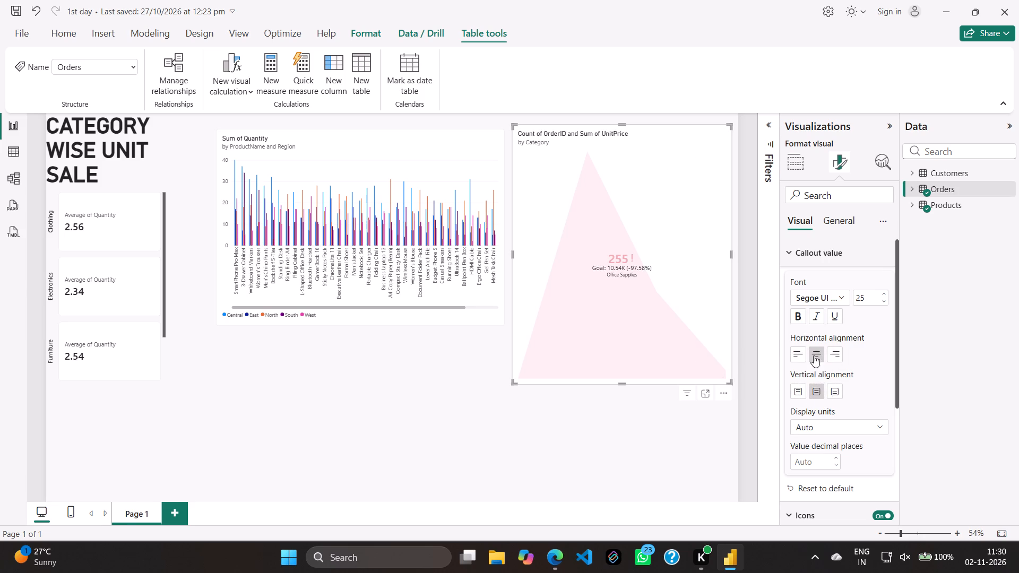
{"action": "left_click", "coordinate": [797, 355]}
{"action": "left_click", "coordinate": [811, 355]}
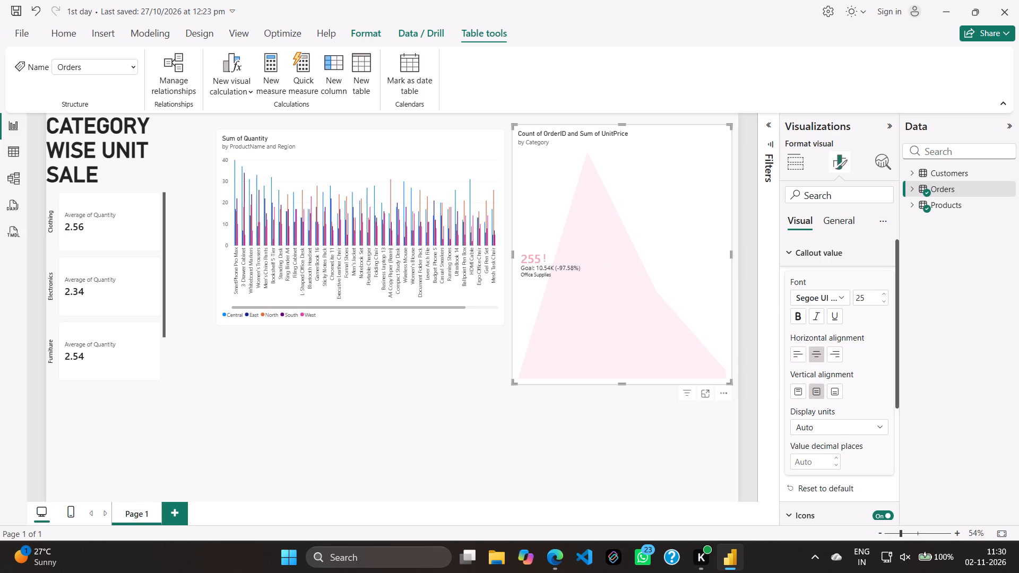
Set the KPI's trend axis good color to yellow #D9B300 and its neutral color to blue #118DFF.
{"action": "scroll", "coordinate": [822, 403], "scroll_direction": "down", "scroll_amount": 1}
{"action": "scroll", "coordinate": [883, 392], "scroll_direction": "down", "scroll_amount": 5}
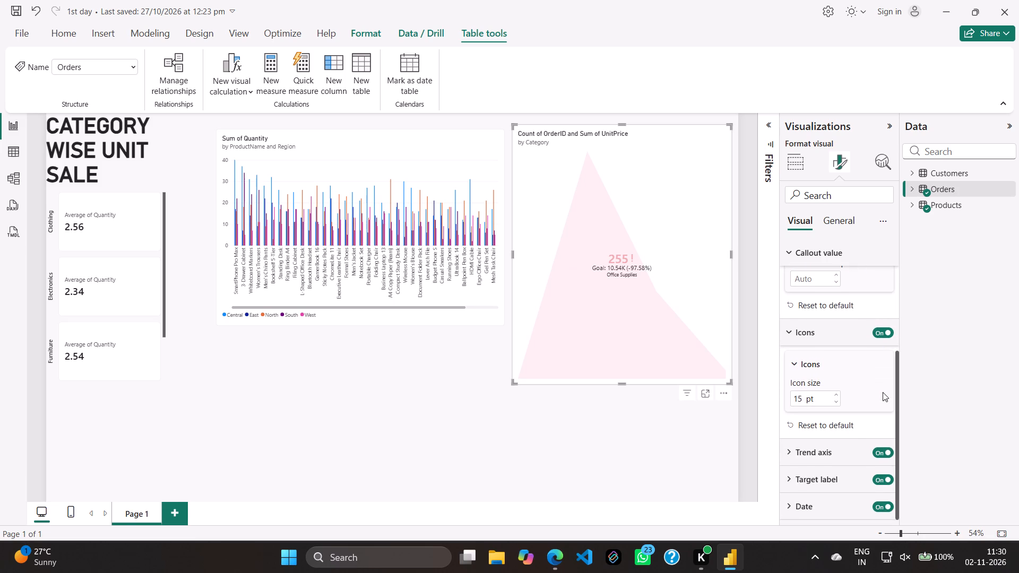
{"action": "scroll", "coordinate": [883, 392], "scroll_direction": "down", "scroll_amount": 1}
{"action": "left_click", "coordinate": [797, 452]}
{"action": "scroll", "coordinate": [797, 452], "scroll_direction": "down", "scroll_amount": 4}
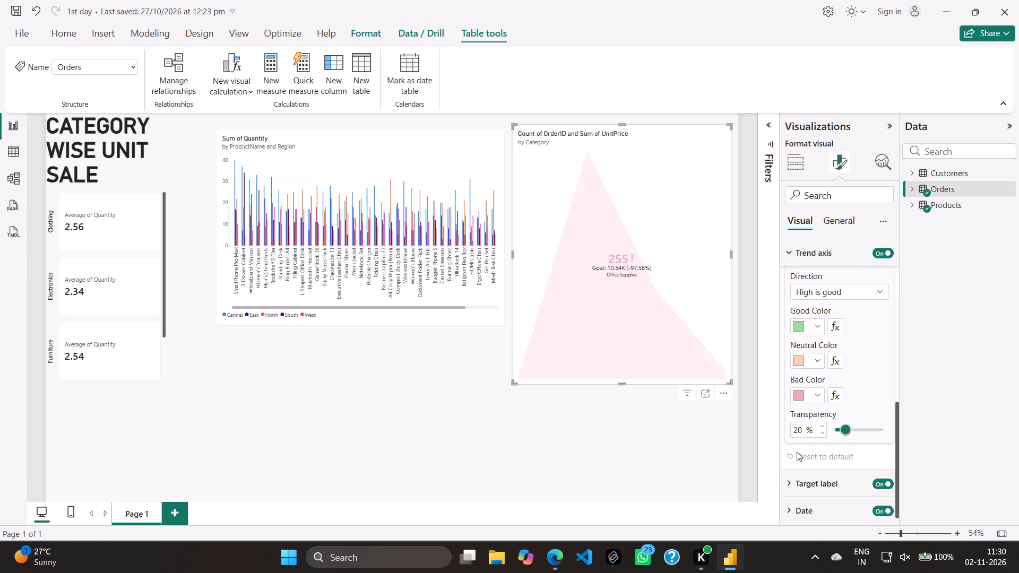
{"action": "left_click", "coordinate": [801, 324]}
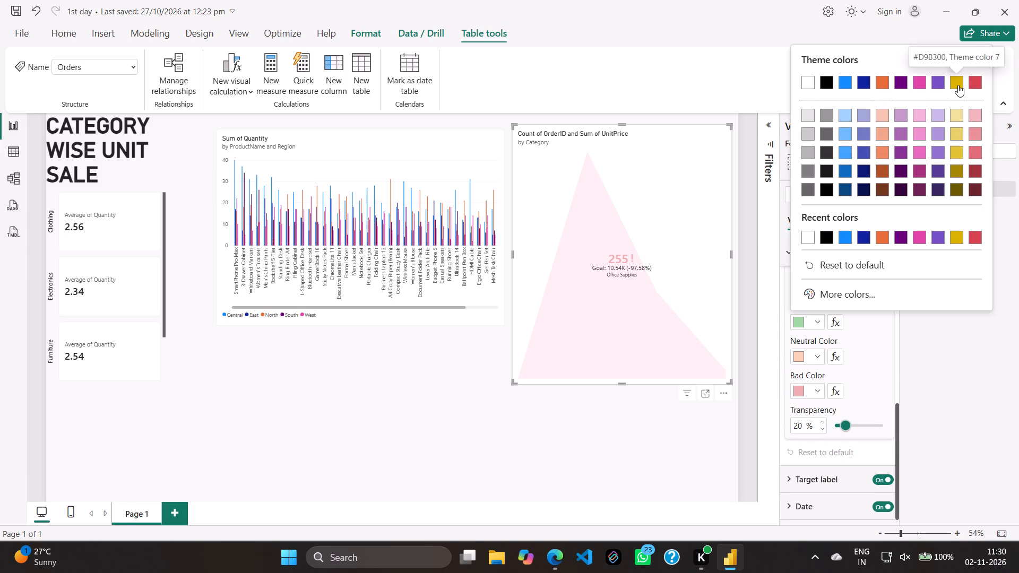
{"action": "left_click", "coordinate": [958, 85]}
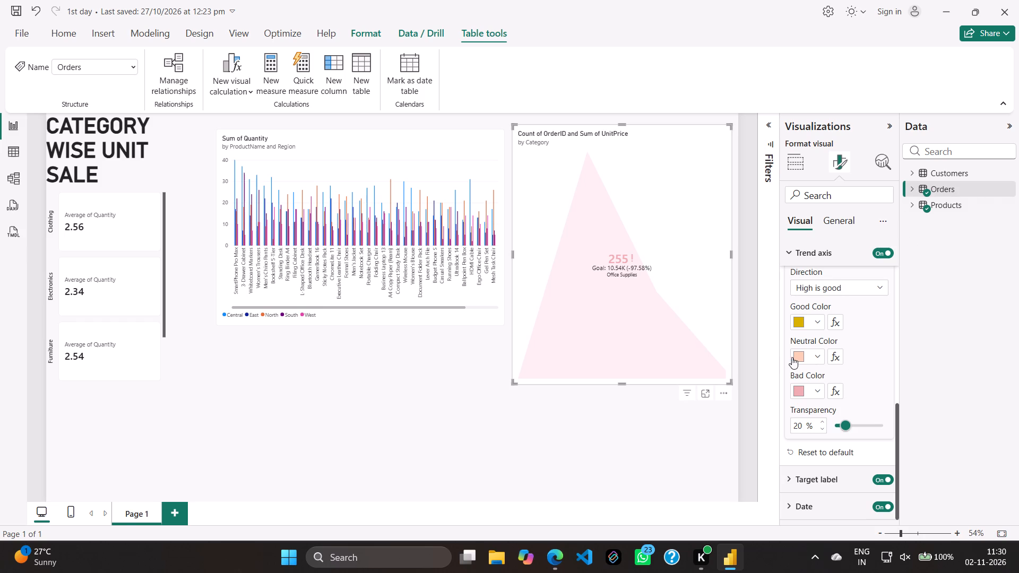
{"action": "left_click", "coordinate": [797, 354]}
{"action": "left_click", "coordinate": [862, 268]}
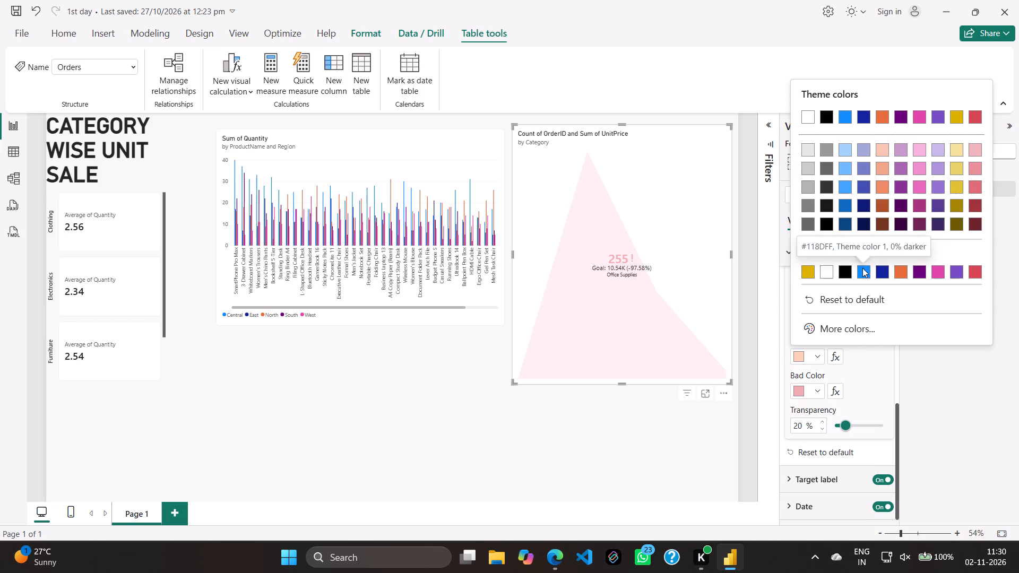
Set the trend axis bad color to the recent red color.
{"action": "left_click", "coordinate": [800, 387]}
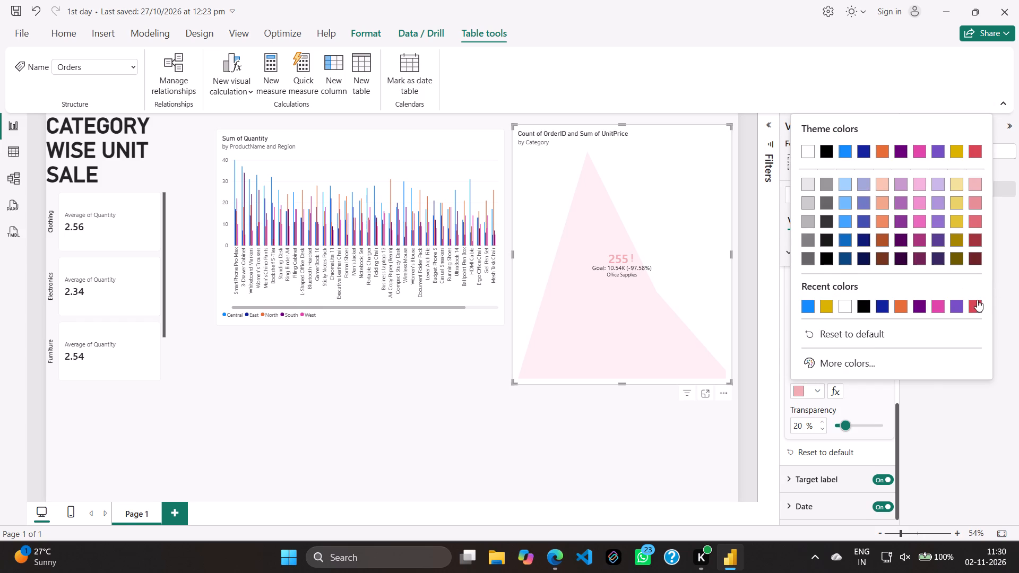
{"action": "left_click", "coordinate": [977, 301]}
Change the KPI's trend axis bad color to a custom green, trying several hues and ending on #54D643.
{"action": "scroll", "coordinate": [828, 370], "scroll_direction": "down", "scroll_amount": 6}
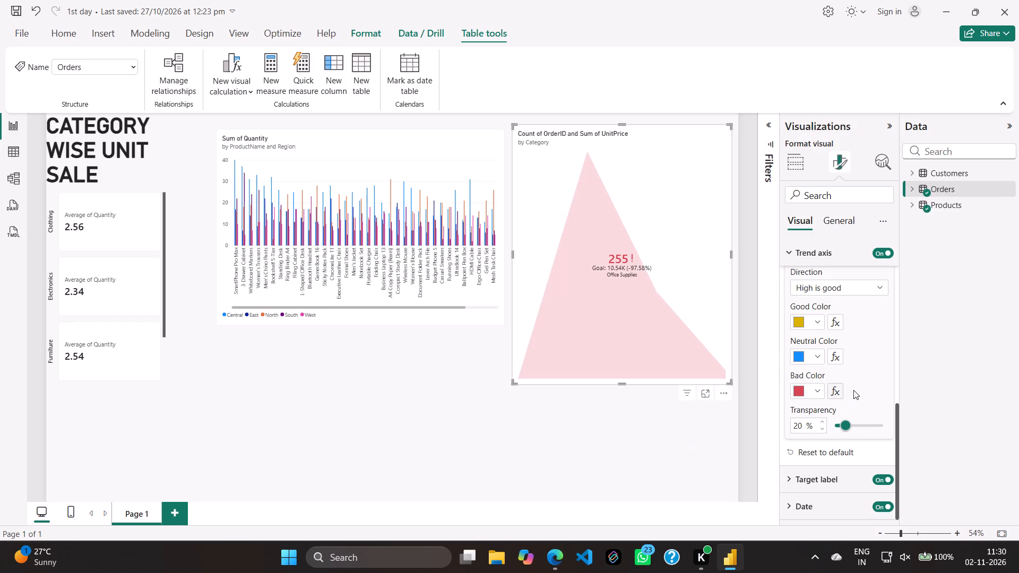
{"action": "left_click", "coordinate": [799, 389]}
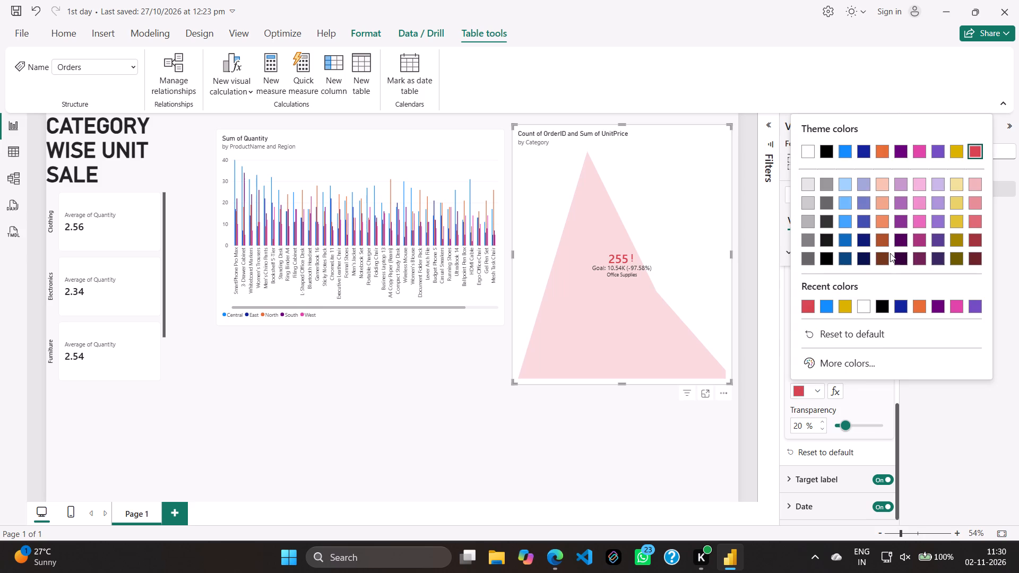
{"action": "scroll", "coordinate": [885, 206], "scroll_direction": "up", "scroll_amount": 3}
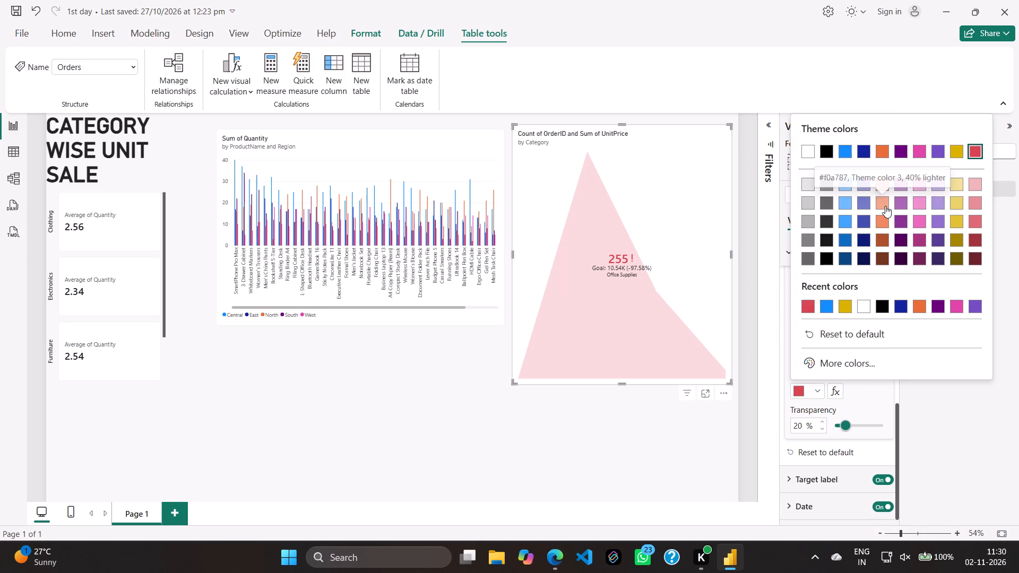
{"action": "scroll", "coordinate": [885, 206], "scroll_direction": "up", "scroll_amount": 4}
{"action": "left_click", "coordinate": [841, 364]}
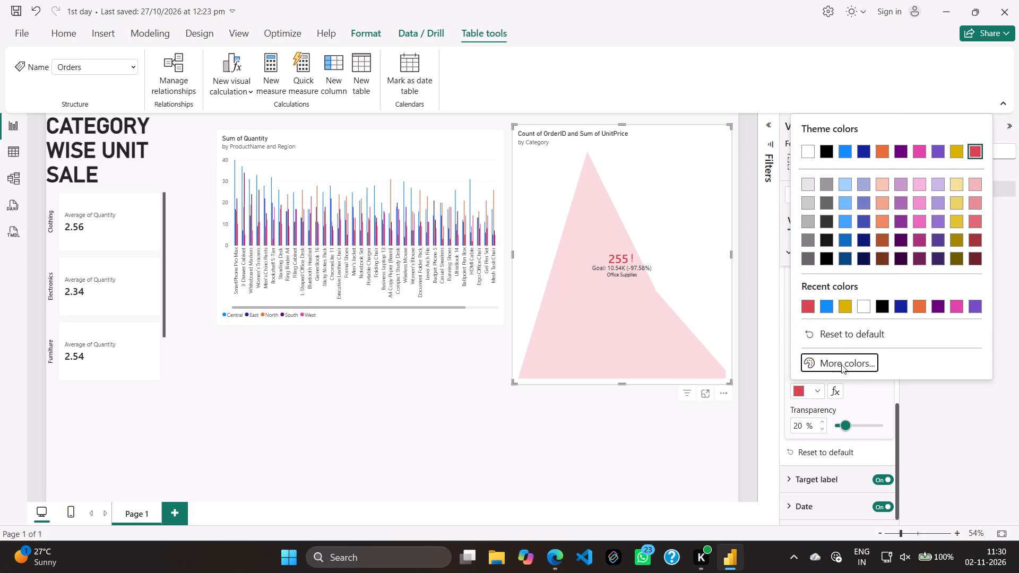
{"action": "left_click", "coordinate": [873, 302]}
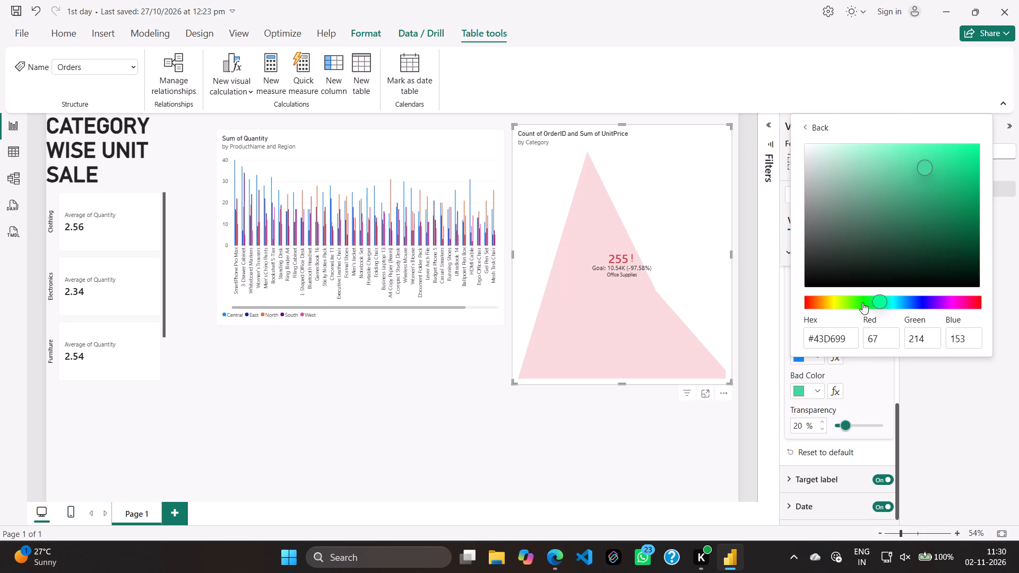
{"action": "left_click", "coordinate": [862, 302]}
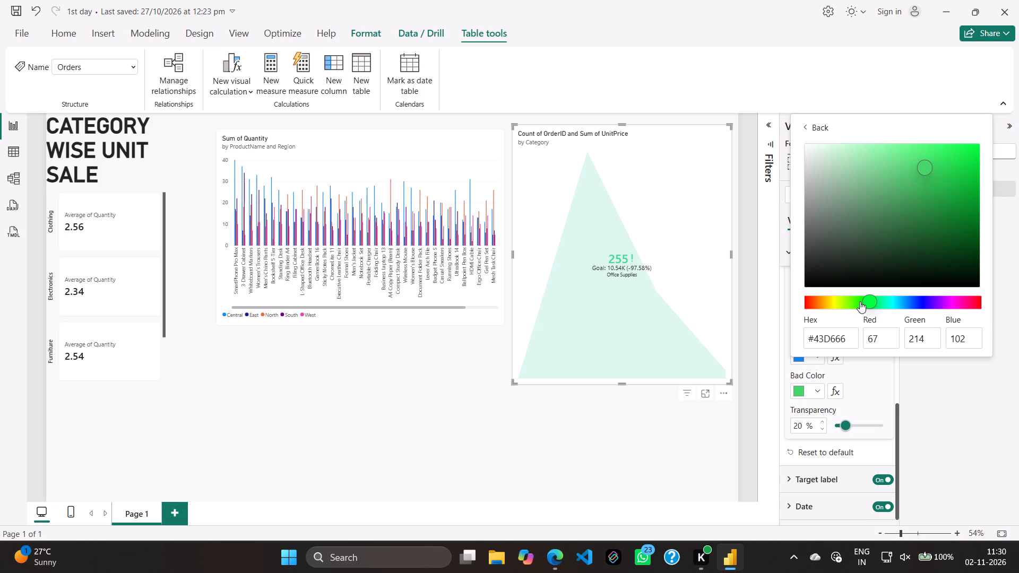
{"action": "left_click", "coordinate": [860, 301]}
{"action": "double_click", "coordinate": [860, 301]}
{"action": "left_click_drag", "start_coordinate": [867, 301], "coordinate": [850, 312]}
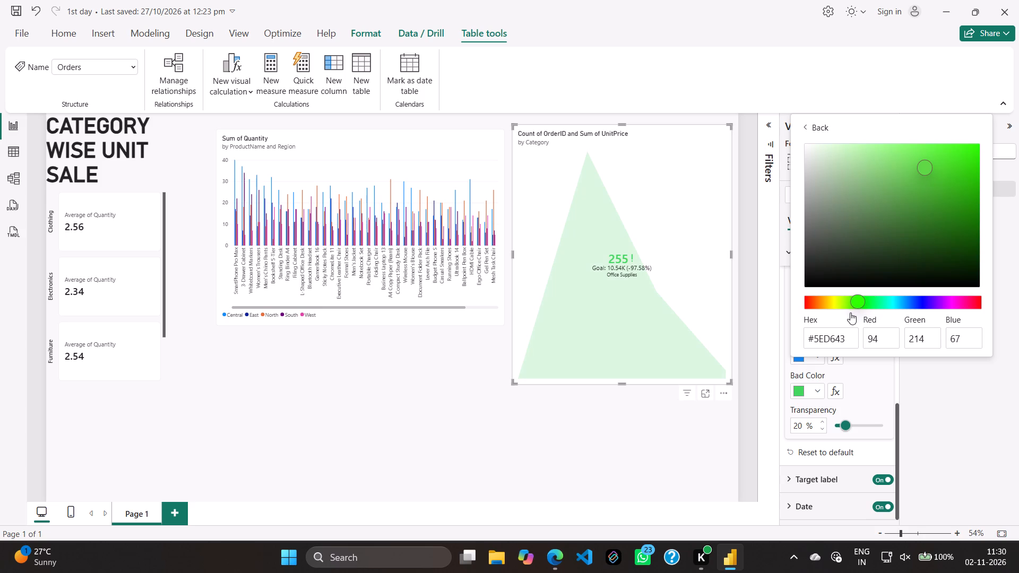
{"action": "left_click_drag", "start_coordinate": [850, 312], "coordinate": [854, 314]}
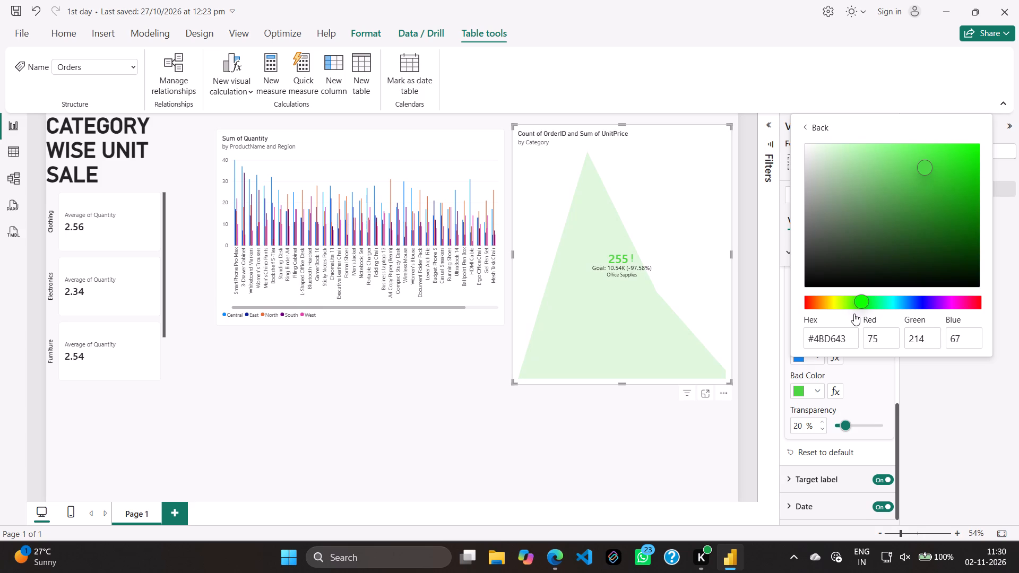
{"action": "left_click_drag", "start_coordinate": [854, 314], "coordinate": [838, 324]}
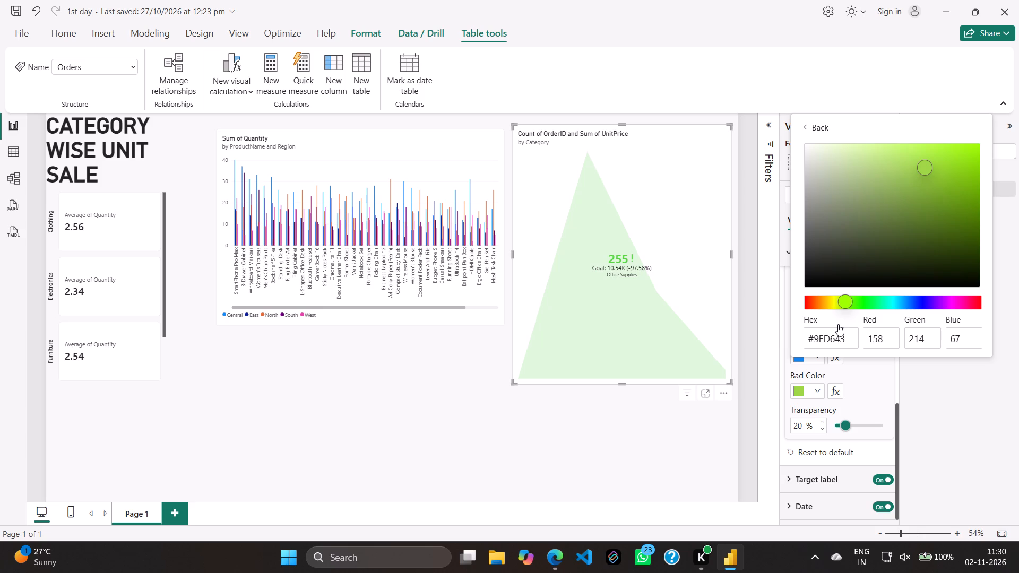
{"action": "left_click_drag", "start_coordinate": [838, 324], "coordinate": [852, 322]}
{"action": "left_click", "coordinate": [909, 375]}
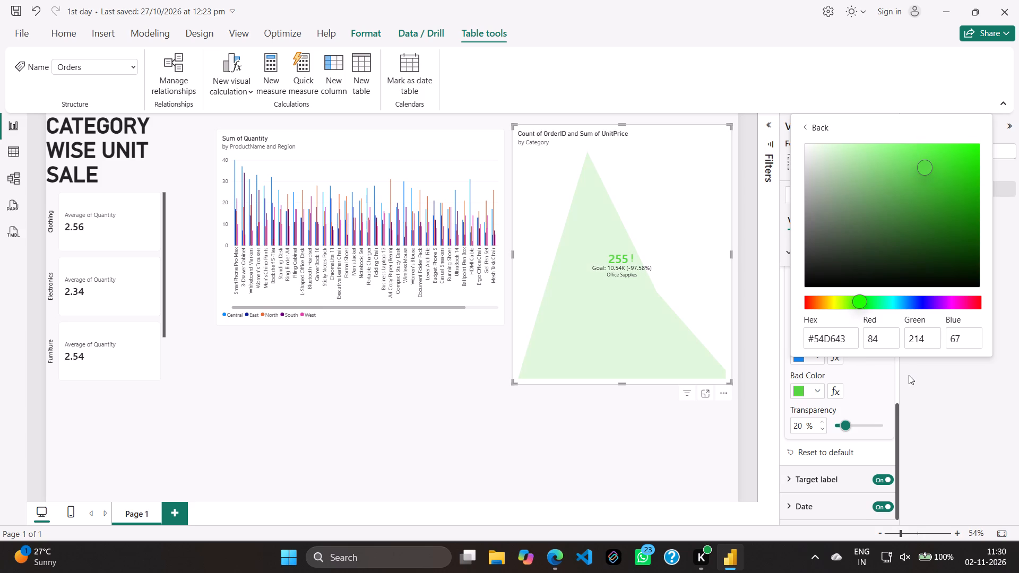
{"action": "triple_click", "coordinate": [909, 375]}
{"action": "triple_click", "coordinate": [909, 375]}
{"action": "left_click", "coordinate": [909, 375]}
{"action": "left_click", "coordinate": [809, 124]}
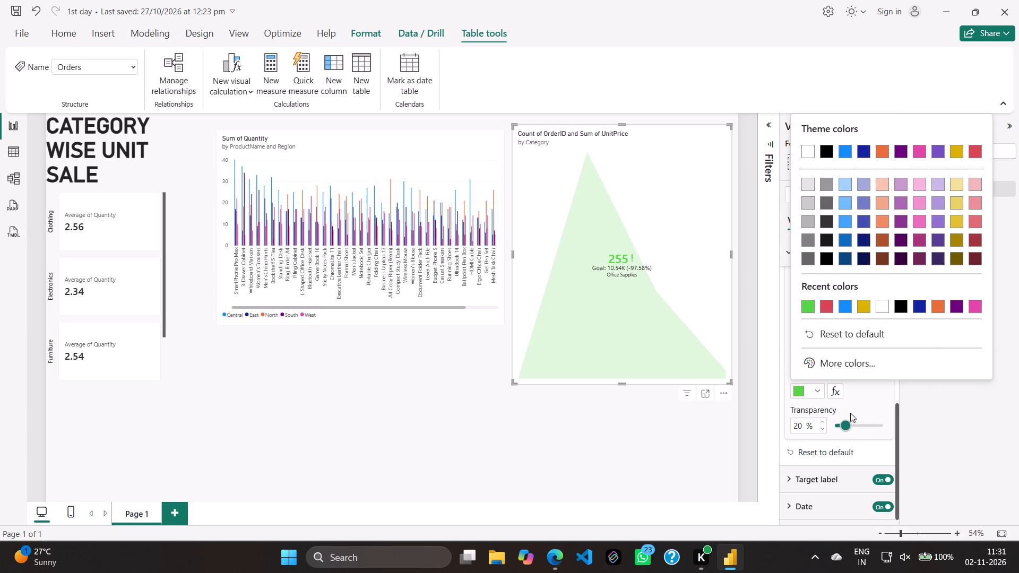
{"action": "left_click", "coordinate": [855, 414]}
{"action": "scroll", "coordinate": [825, 412], "scroll_direction": "down", "scroll_amount": 3}
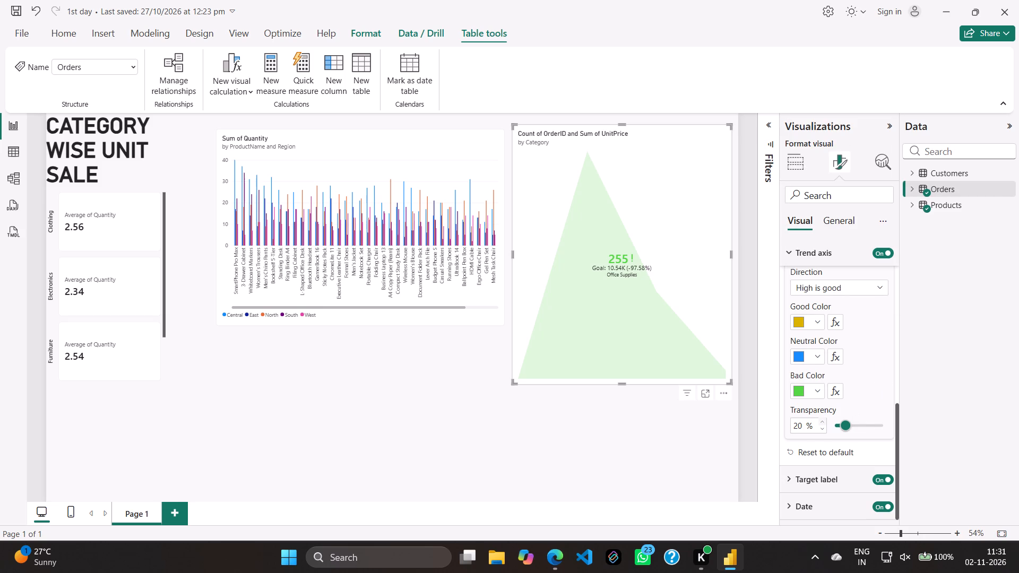
Try trend axis transparencies of 15% and 46%, ending on 10%.
{"action": "double_click", "coordinate": [804, 424]}
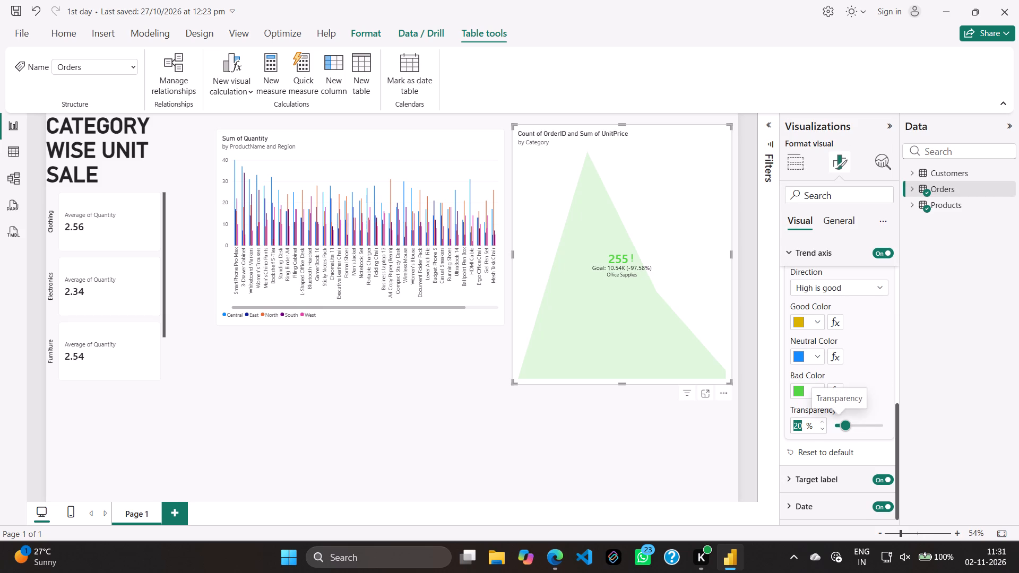
{"action": "type", "text": "15"}
{"action": "left_click_drag", "start_coordinate": [847, 428], "coordinate": [857, 426]}
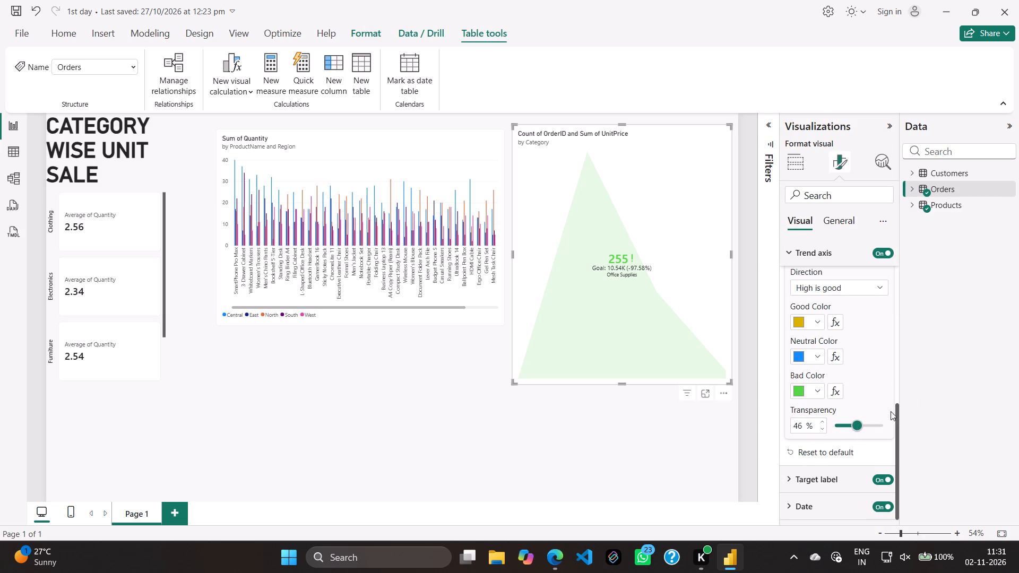
{"action": "left_click", "coordinate": [795, 426]}
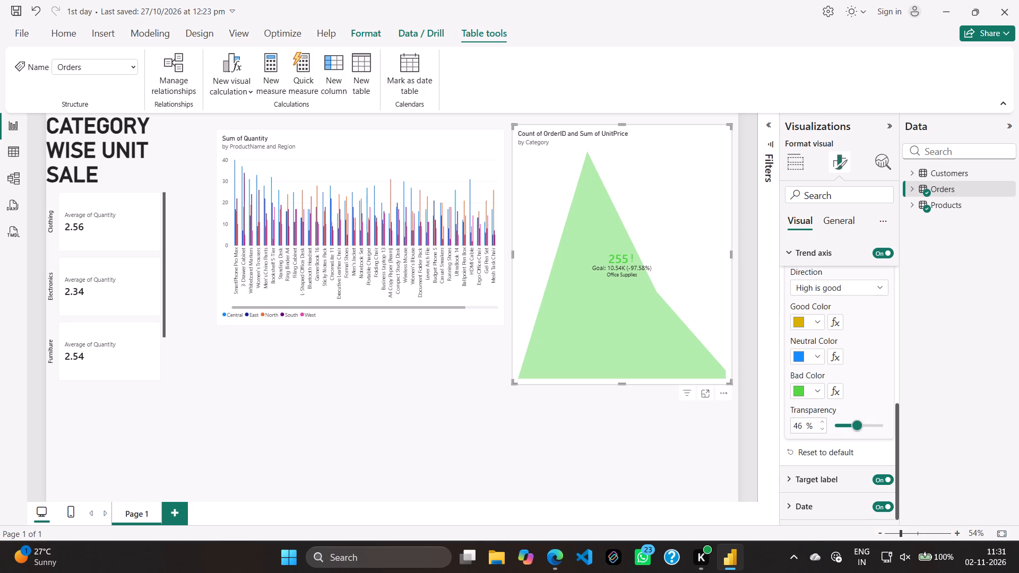
{"action": "type", "text": "10"}
{"action": "key", "text": "Return"}
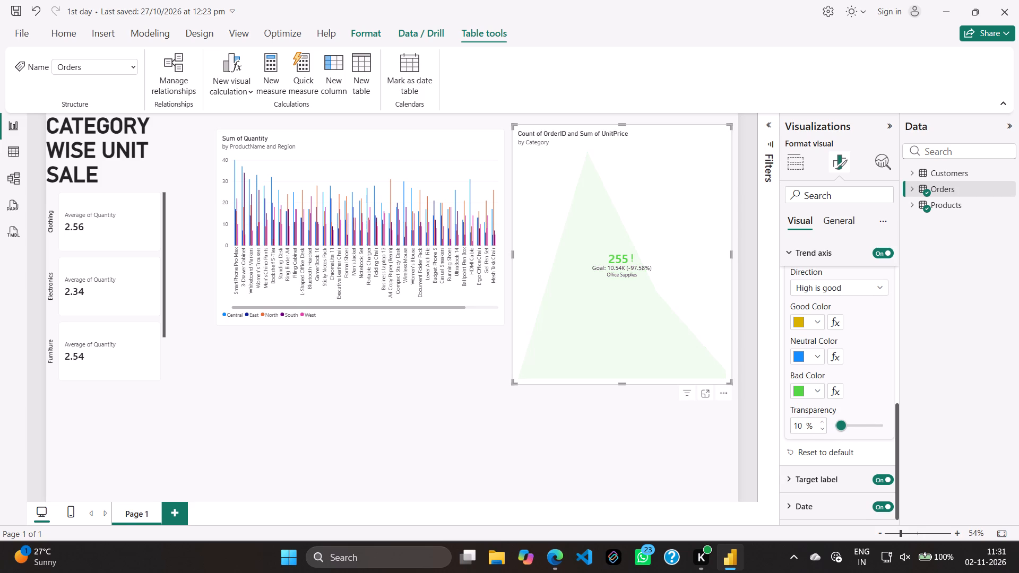
Set the font size of the KPI's target label values to 15.
{"action": "scroll", "coordinate": [811, 475], "scroll_direction": "down", "scroll_amount": 1}
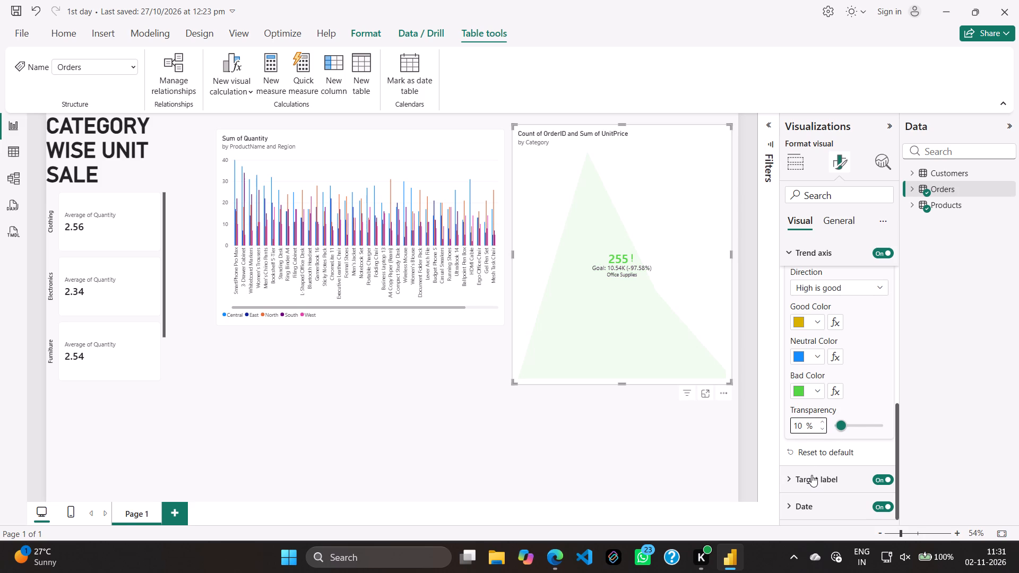
{"action": "left_click", "coordinate": [811, 475]}
{"action": "left_click", "coordinate": [809, 478]}
{"action": "scroll", "coordinate": [809, 478], "scroll_direction": "down", "scroll_amount": 7}
{"action": "left_click", "coordinate": [809, 478]}
{"action": "scroll", "coordinate": [809, 478], "scroll_direction": "down", "scroll_amount": 7}
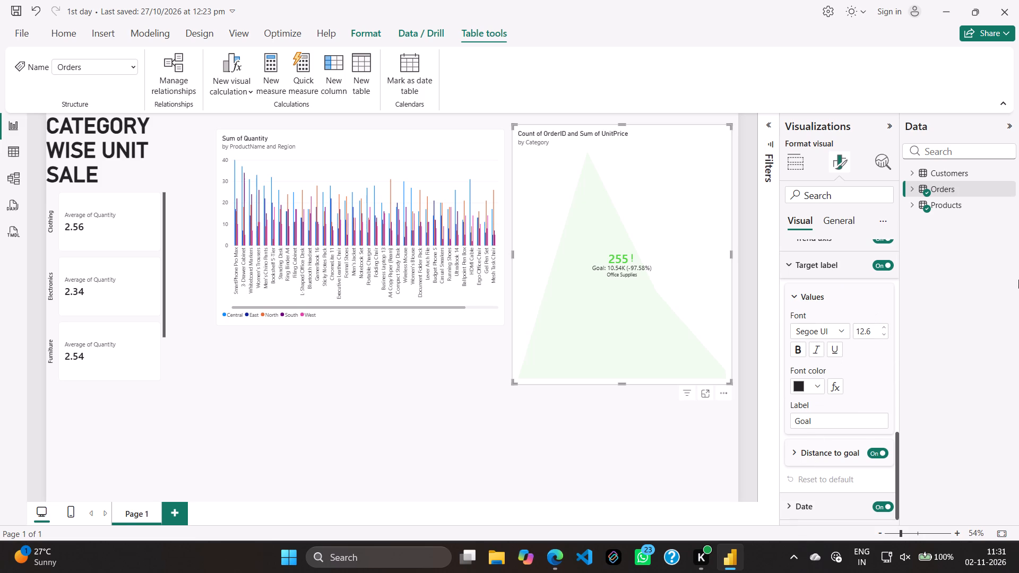
{"action": "left_click", "coordinate": [873, 333]}
{"action": "type", "text": "15"}
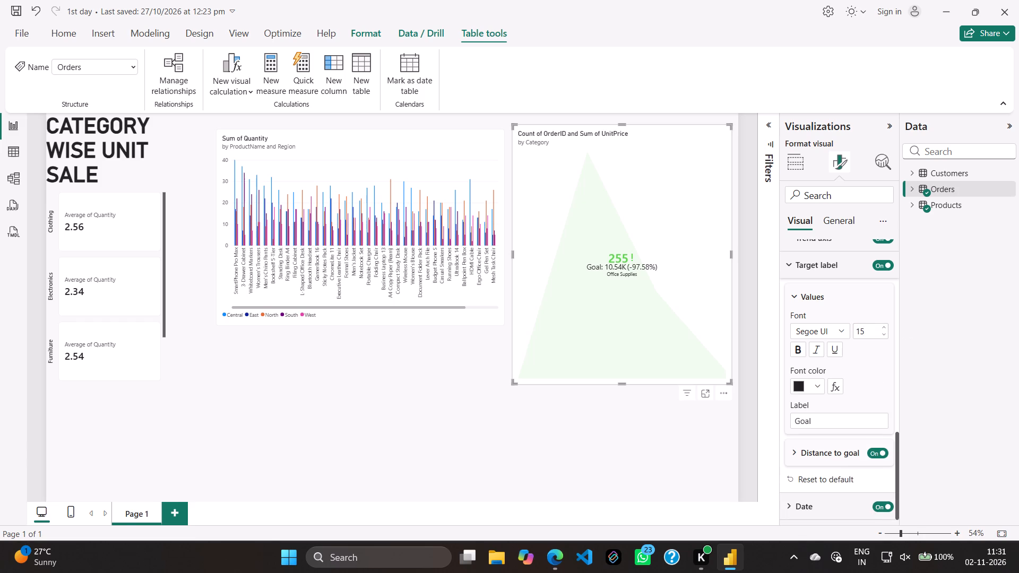
{"action": "key", "text": "Return"}
Set the KPI's date text to font size 15 and make it italic.
{"action": "scroll", "coordinate": [833, 452], "scroll_direction": "down", "scroll_amount": 8}
{"action": "left_click", "coordinate": [794, 505]}
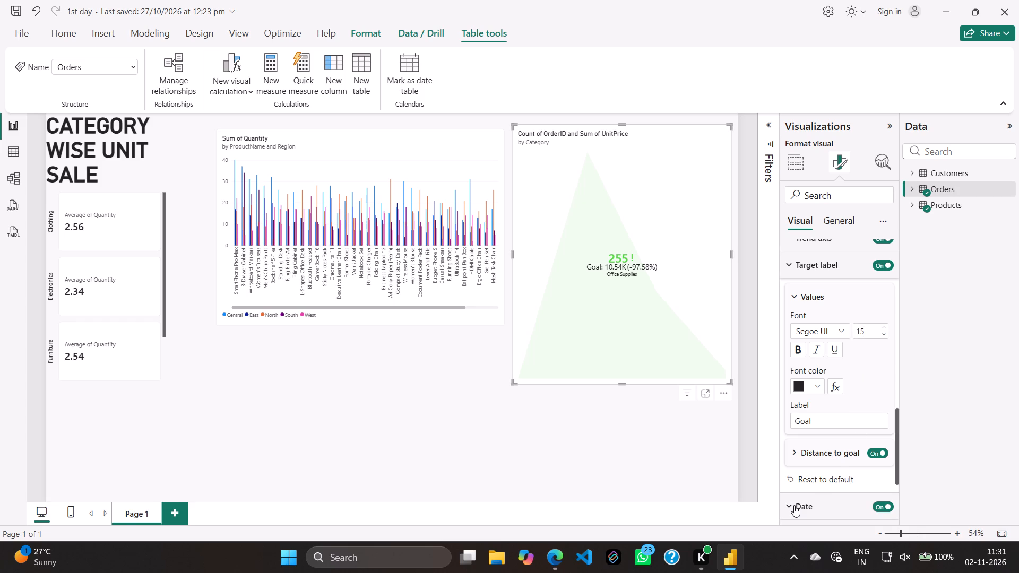
{"action": "scroll", "coordinate": [794, 505], "scroll_direction": "down", "scroll_amount": 9}
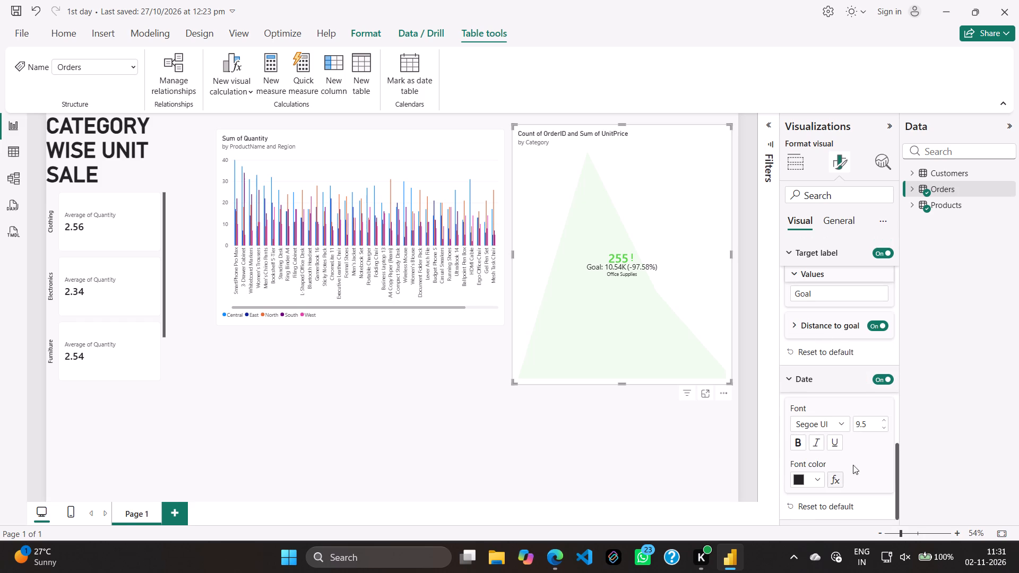
{"action": "left_click", "coordinate": [865, 421]}
{"action": "type", "text": "15"}
{"action": "key", "text": "Return"}
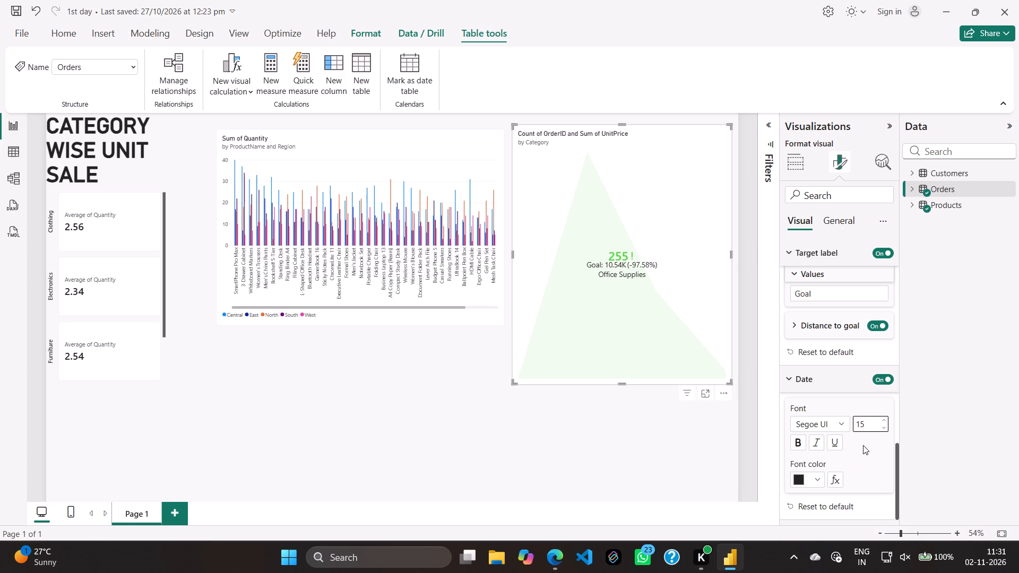
{"action": "left_click", "coordinate": [821, 441]}
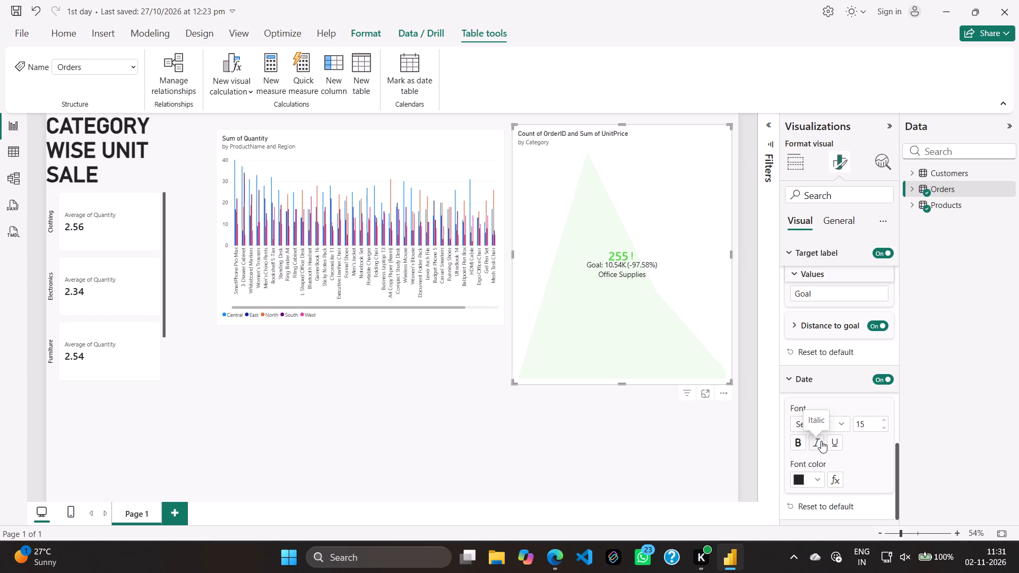
Try dark blue and red as the date text's font color, end on the recent purple, and deselect the KPI.
{"action": "left_click", "coordinate": [797, 481]}
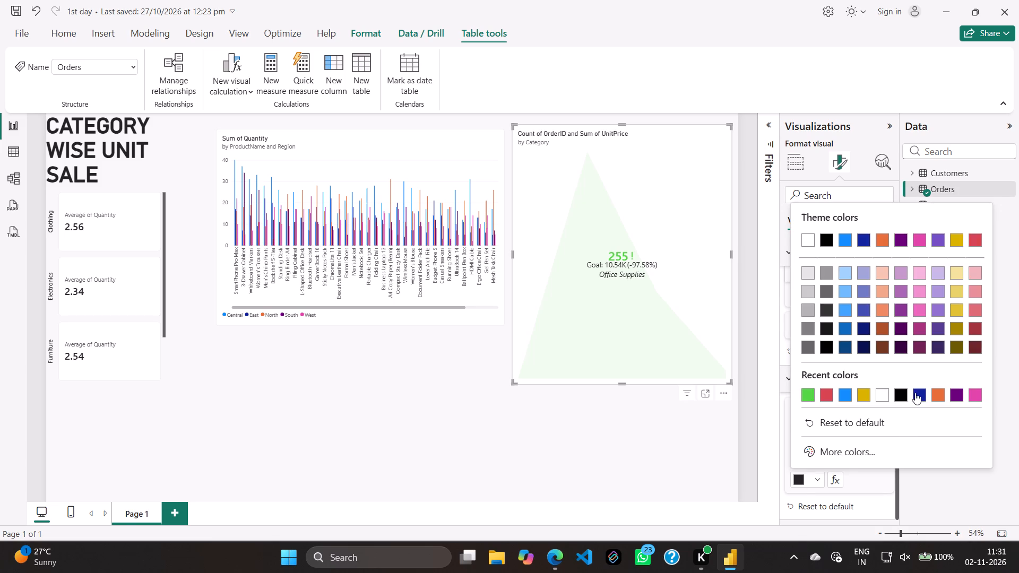
{"action": "left_click", "coordinate": [915, 393]}
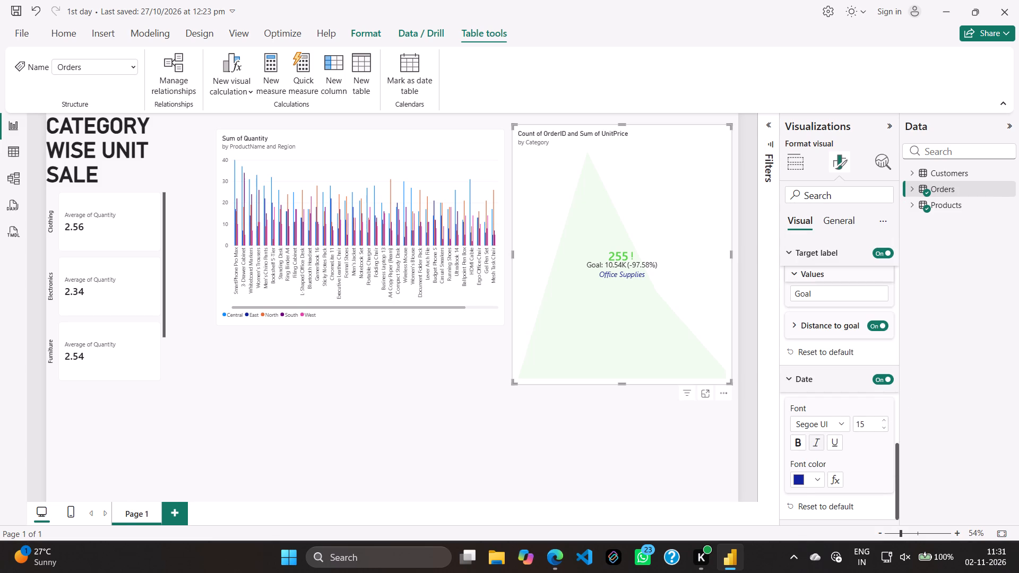
{"action": "left_click", "coordinate": [800, 479]}
{"action": "left_click", "coordinate": [843, 395]}
{"action": "left_click", "coordinate": [796, 481]}
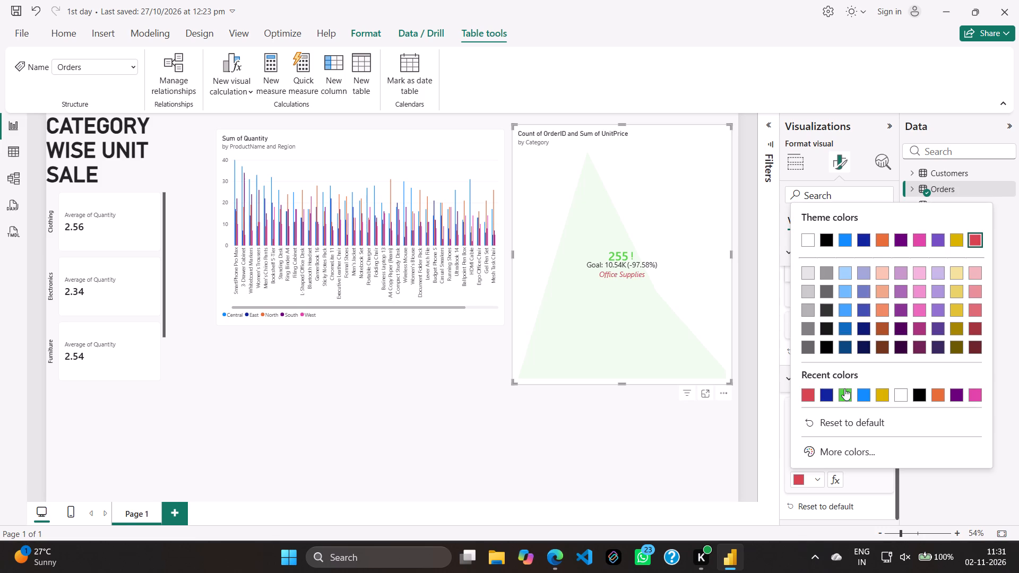
{"action": "left_click", "coordinate": [813, 395]}
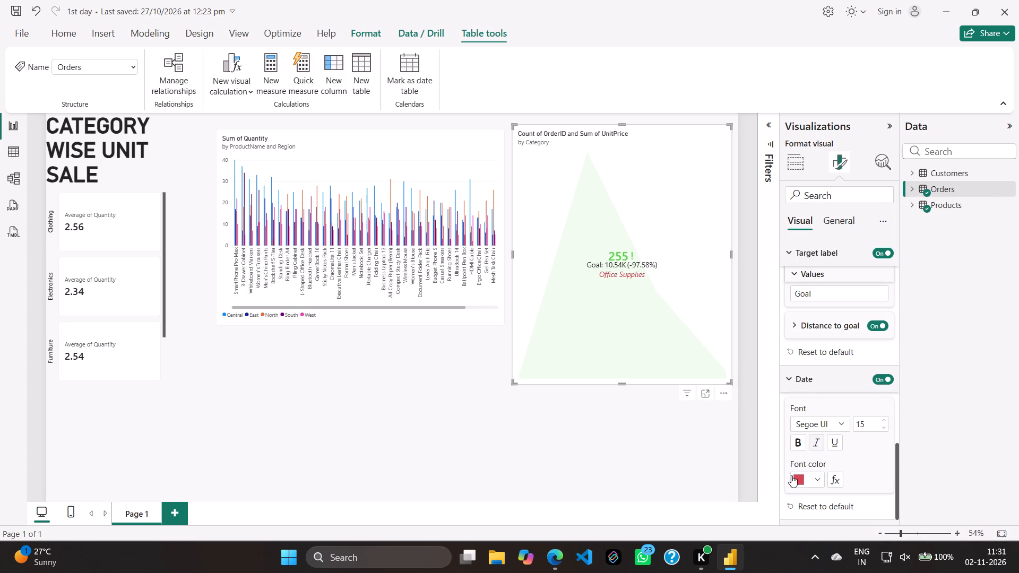
{"action": "left_click", "coordinate": [796, 475]}
{"action": "left_click", "coordinate": [962, 397]}
{"action": "left_click", "coordinate": [315, 435]}
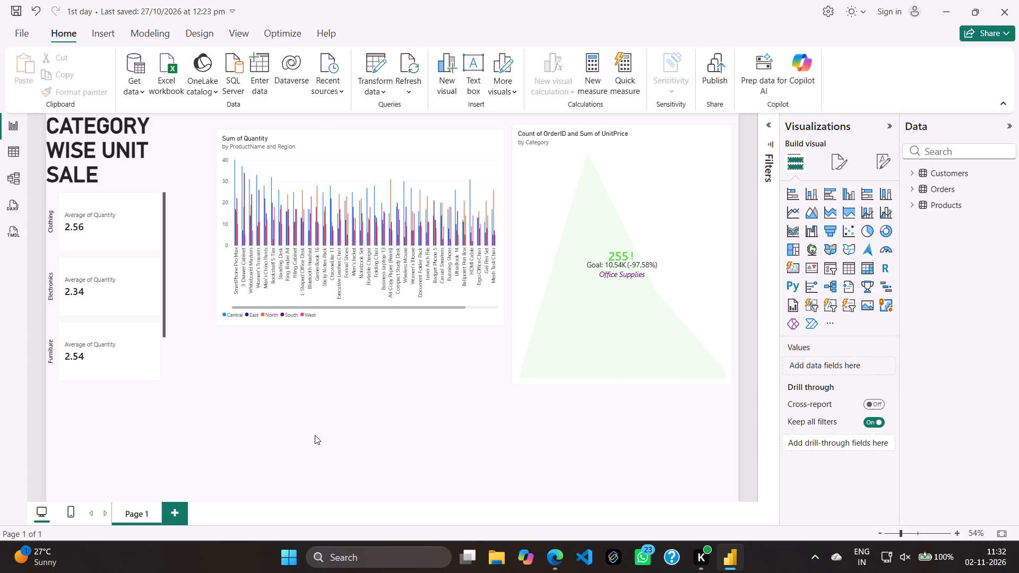
Cross-filter the page by Business Laptop 13, SmartPhone Pro Max and GameBook 16 in the Sum of Quantity chart to inspect the other visuals.
{"action": "left_click", "coordinate": [382, 288]}
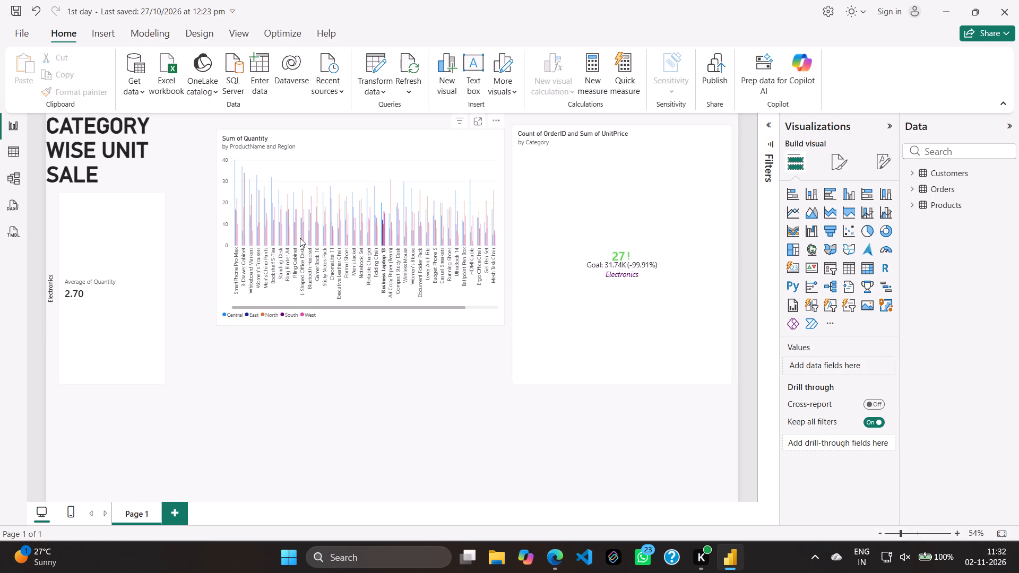
{"action": "left_click", "coordinate": [396, 406]}
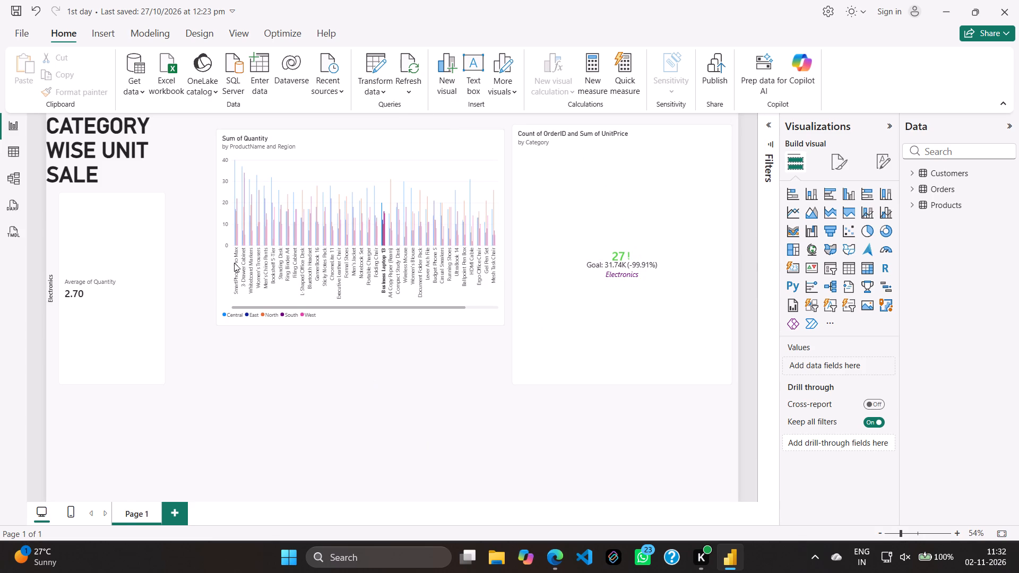
{"action": "left_click", "coordinate": [234, 263]}
{"action": "left_click", "coordinate": [208, 270]}
{"action": "left_click", "coordinate": [313, 273]}
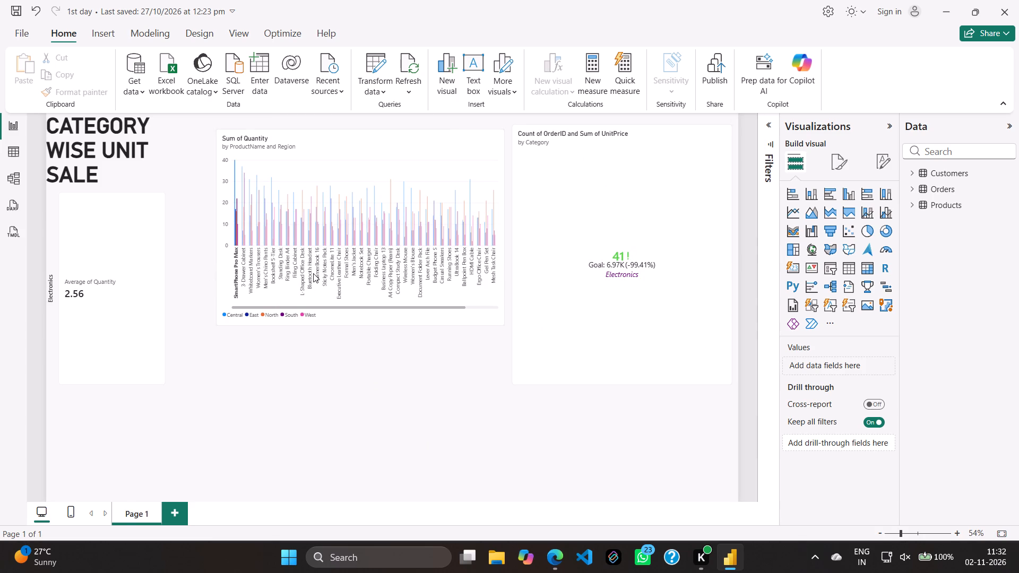
{"action": "left_click", "coordinate": [366, 137]}
{"action": "left_click", "coordinate": [348, 391]}
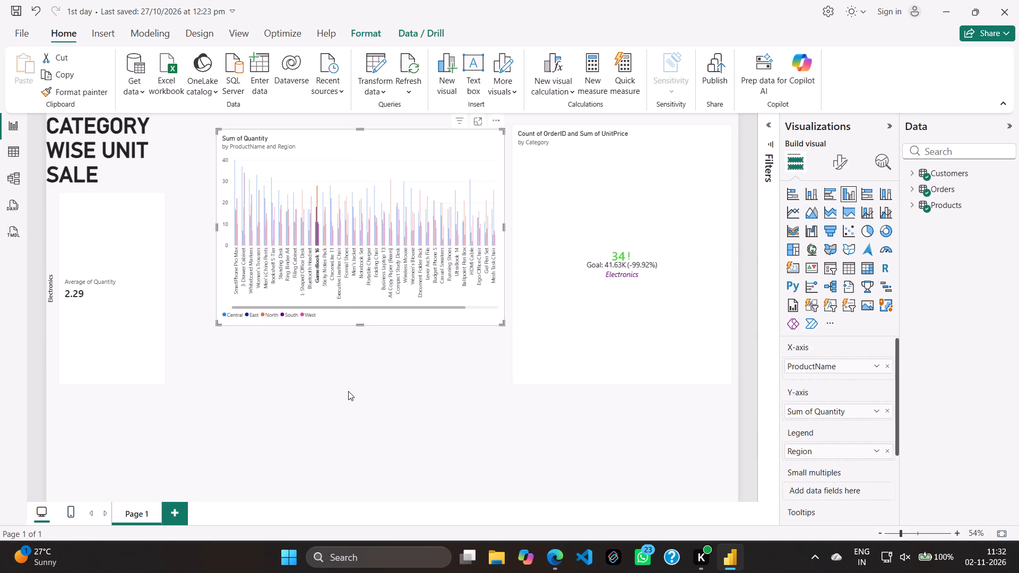
{"action": "left_click", "coordinate": [370, 375]}
{"action": "left_click", "coordinate": [661, 299]}
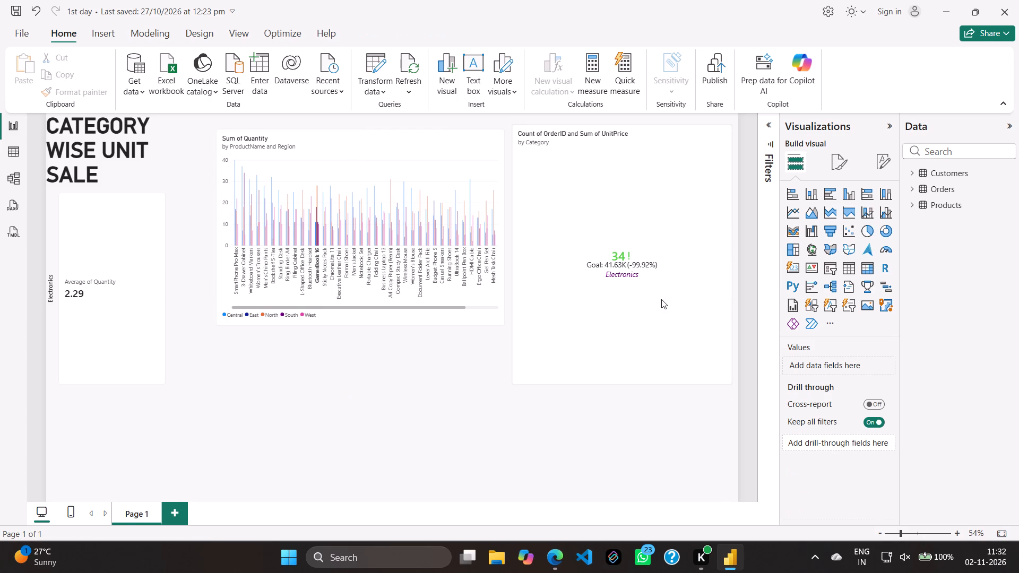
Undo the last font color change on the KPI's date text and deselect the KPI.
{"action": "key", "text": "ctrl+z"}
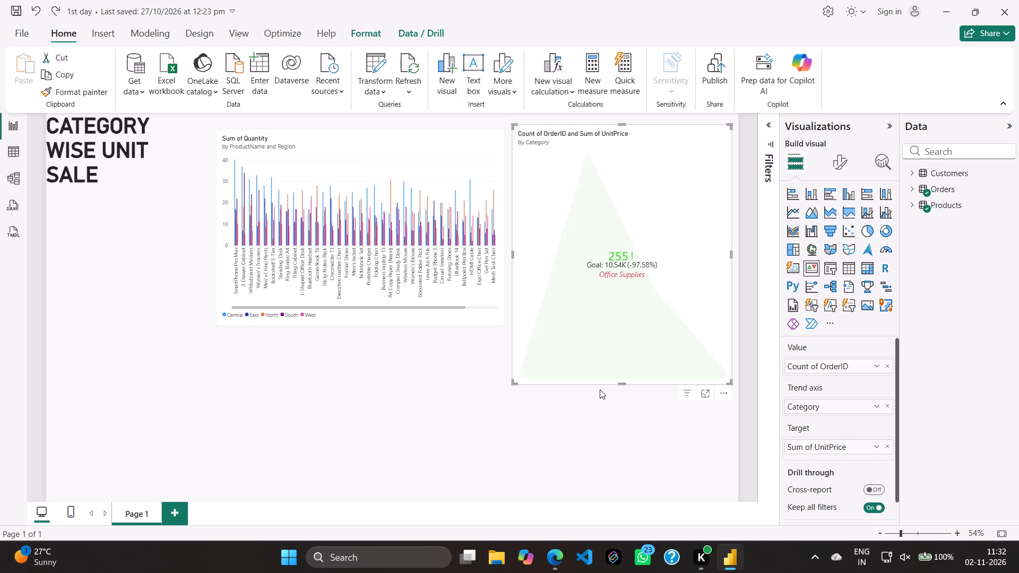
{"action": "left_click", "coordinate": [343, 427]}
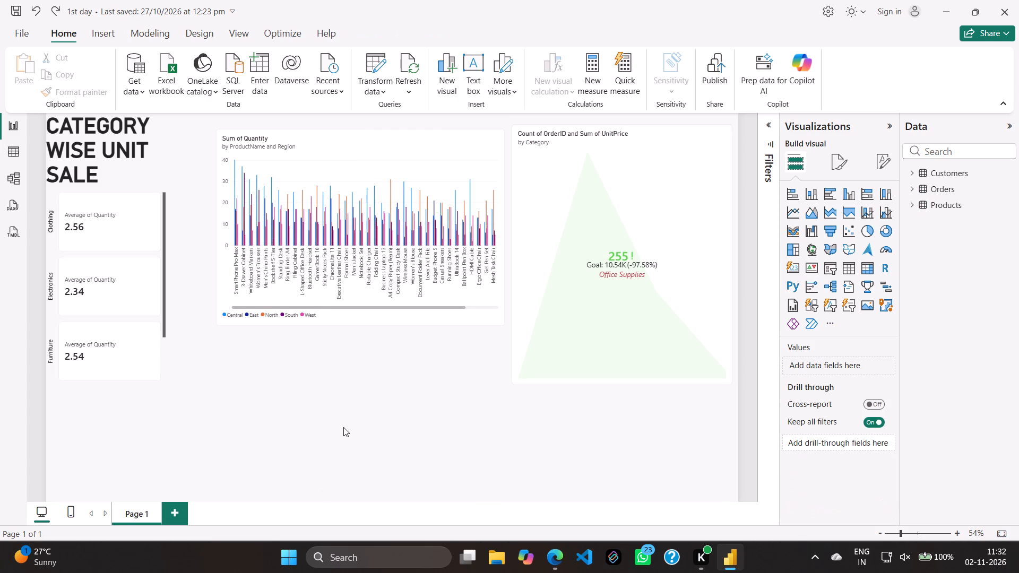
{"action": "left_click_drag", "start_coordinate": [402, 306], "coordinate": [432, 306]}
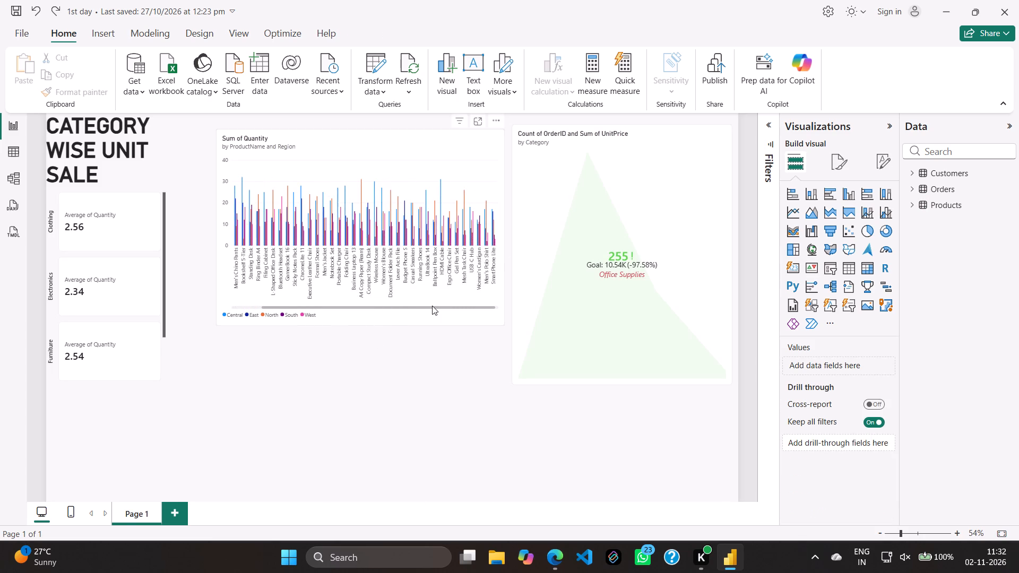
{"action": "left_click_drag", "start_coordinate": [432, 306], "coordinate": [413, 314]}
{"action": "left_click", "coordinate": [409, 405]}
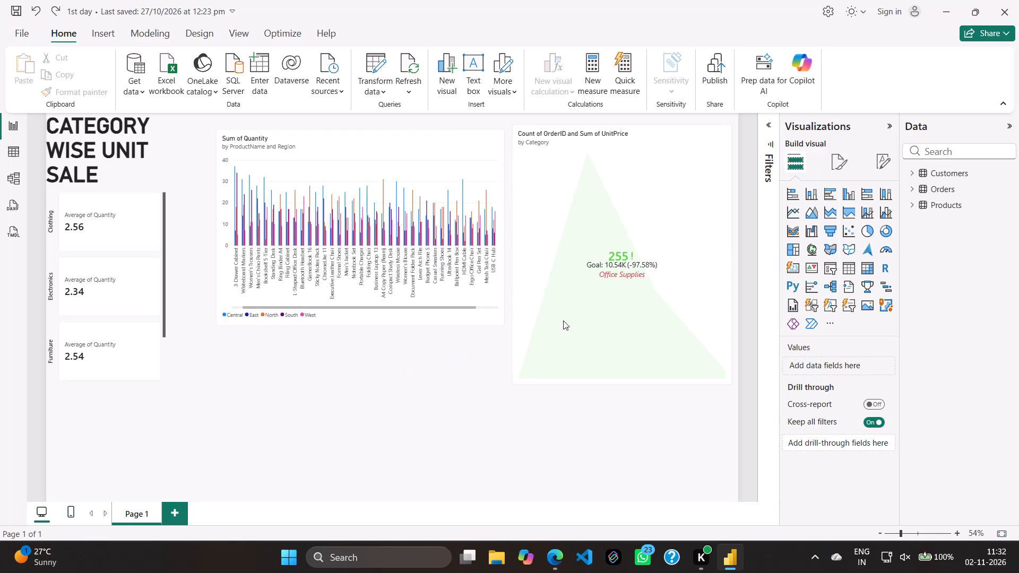
Try dark blue as the font color of the KPI's date text, ending on black.
{"action": "left_click", "coordinate": [593, 285]}
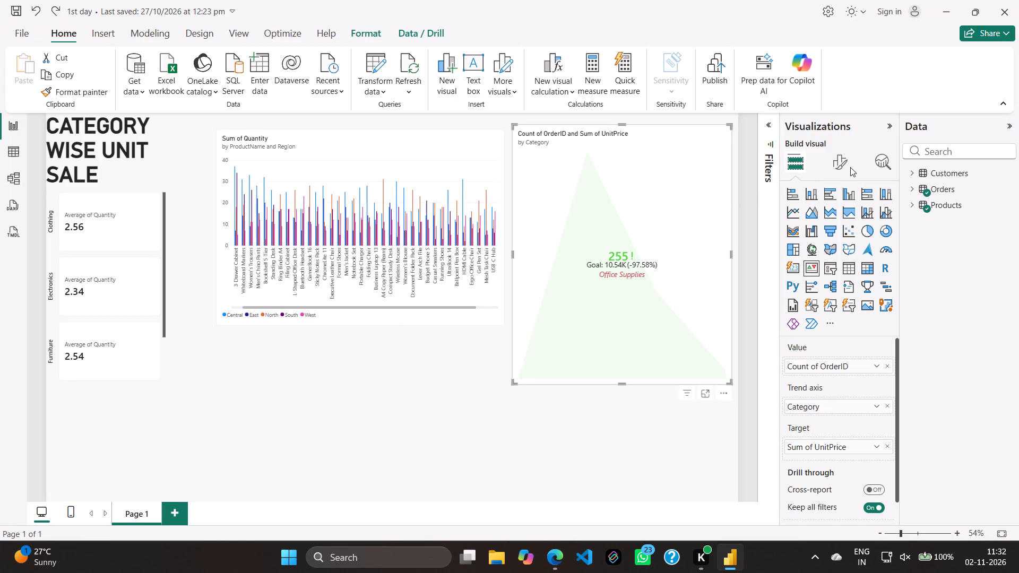
{"action": "left_click", "coordinate": [850, 167]}
{"action": "scroll", "coordinate": [835, 324], "scroll_direction": "down", "scroll_amount": 10}
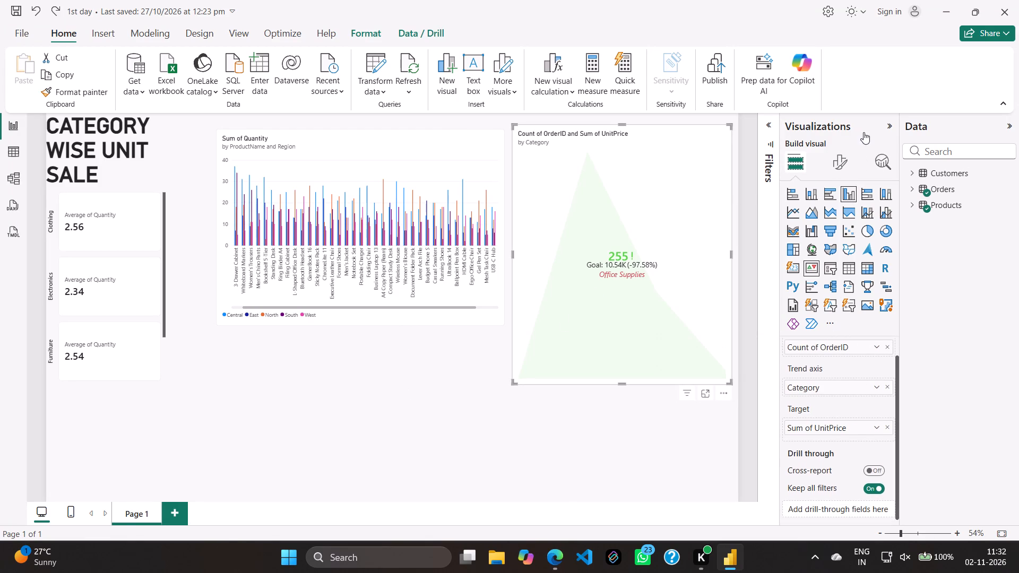
{"action": "left_click", "coordinate": [847, 152]}
{"action": "scroll", "coordinate": [841, 290], "scroll_direction": "down", "scroll_amount": 8}
{"action": "left_click", "coordinate": [766, 360]}
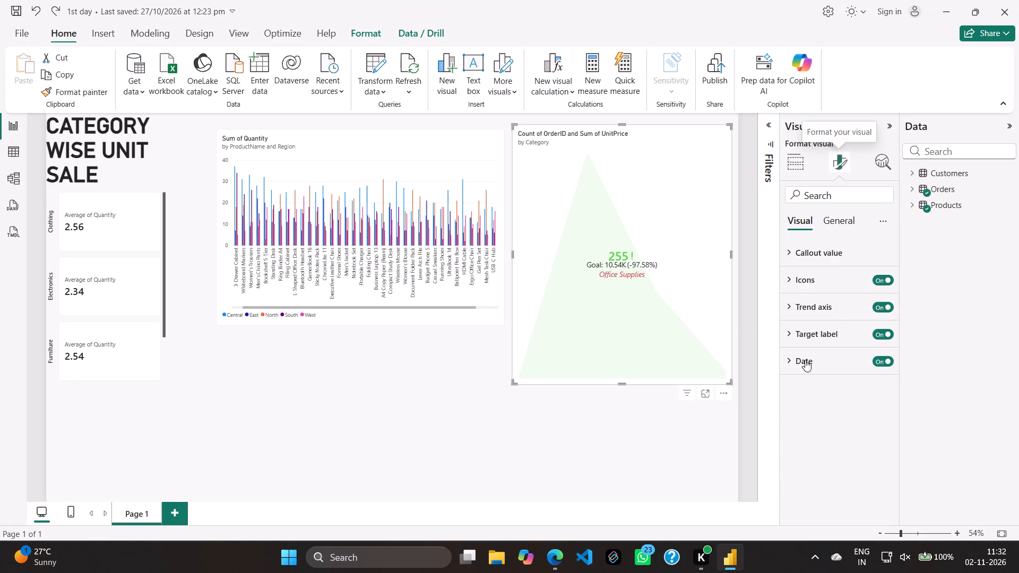
{"action": "left_click", "coordinate": [788, 360]}
{"action": "scroll", "coordinate": [798, 363], "scroll_direction": "down", "scroll_amount": 6}
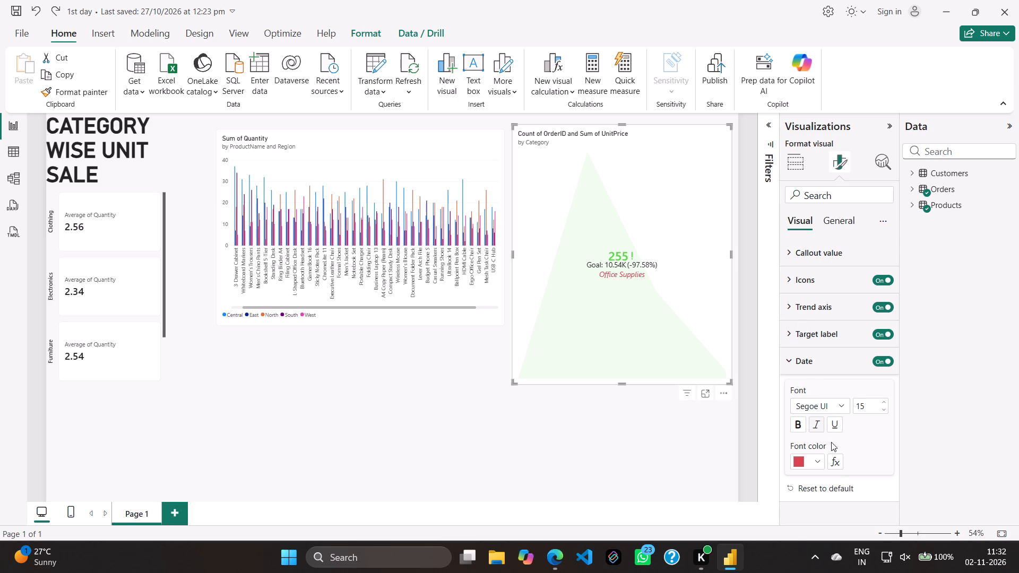
{"action": "left_click", "coordinate": [799, 458]}
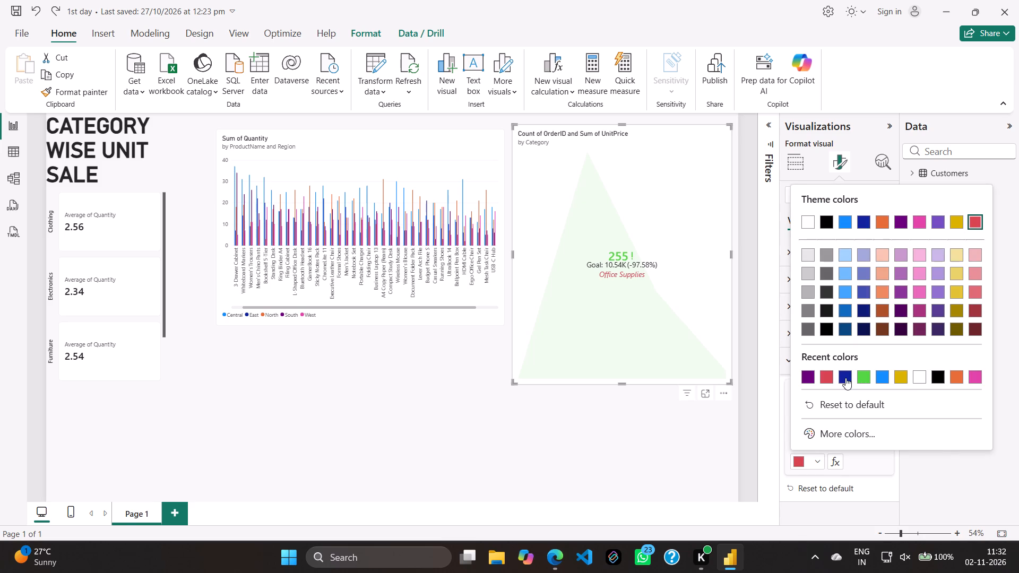
{"action": "left_click", "coordinate": [845, 378]}
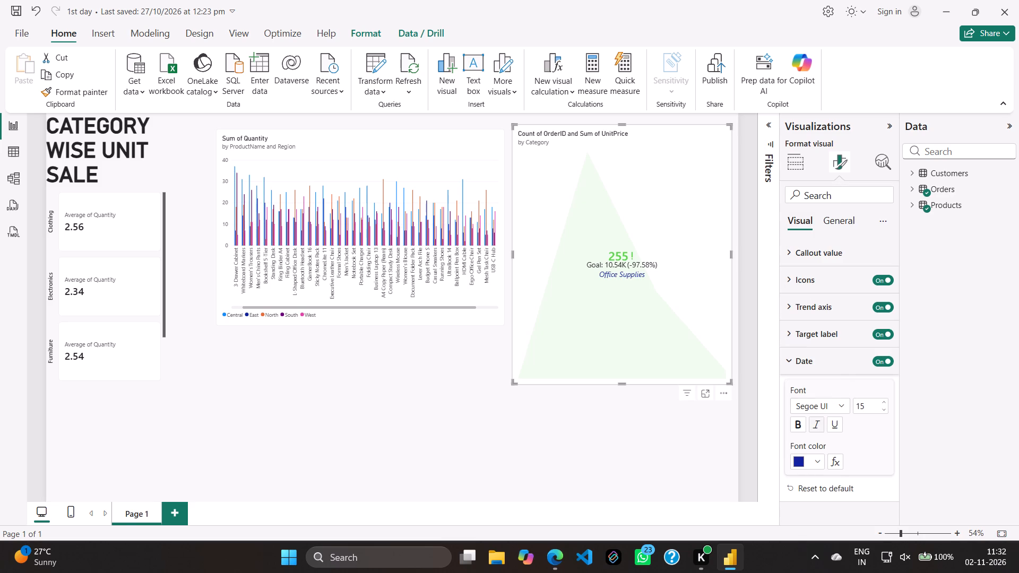
{"action": "left_click", "coordinate": [797, 461]}
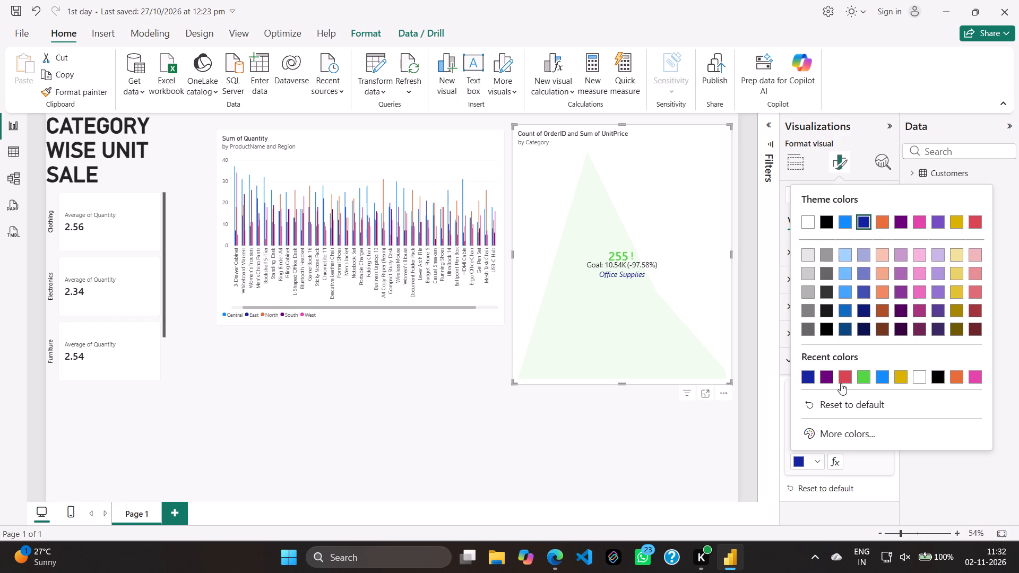
{"action": "left_click", "coordinate": [937, 374]}
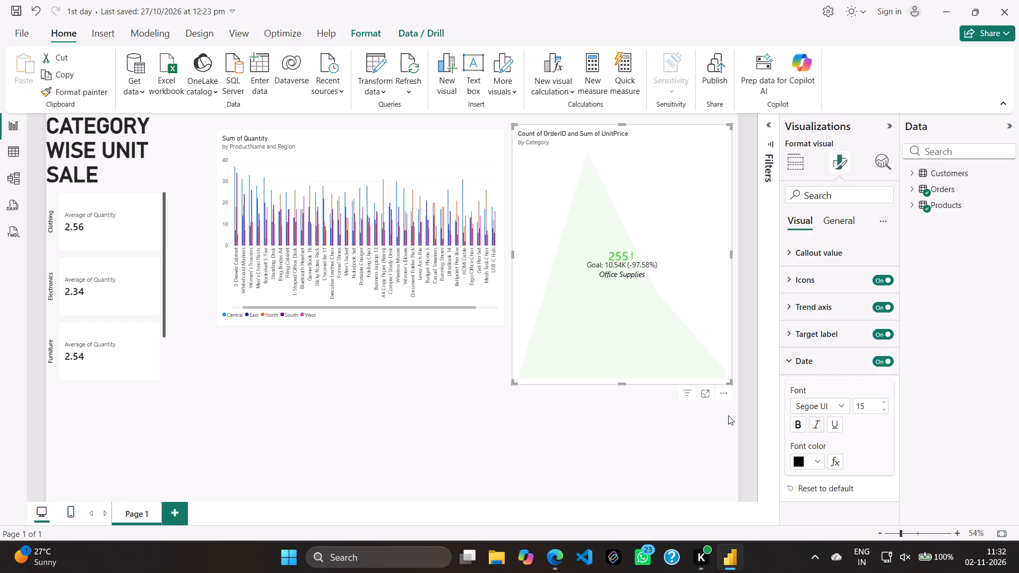
{"action": "scroll", "coordinate": [688, 451], "scroll_direction": "down", "scroll_amount": 8}
Refresh the report's data from its sources.
{"action": "left_click", "coordinate": [400, 60]}
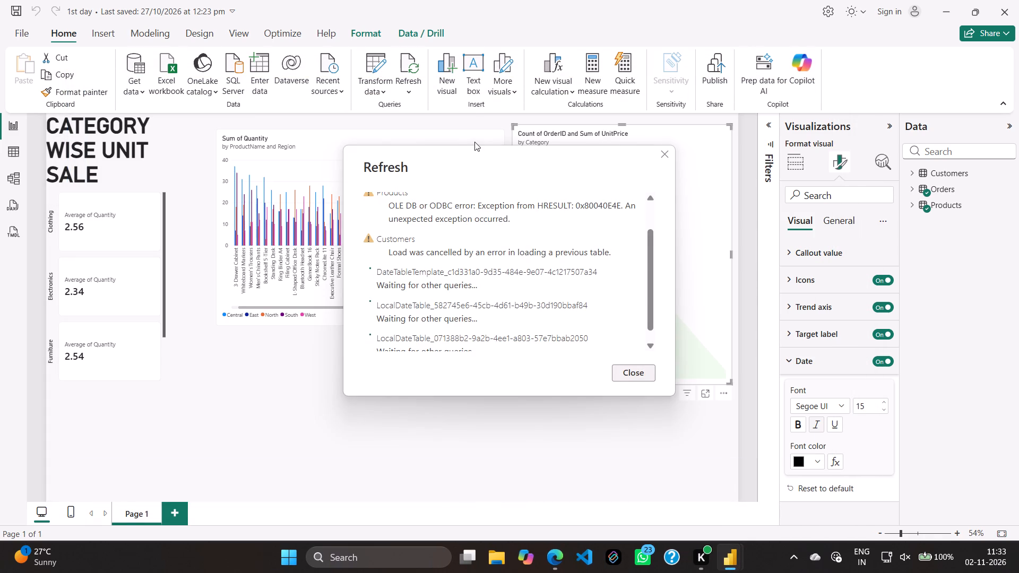
Read through the refresh status of the Orders, Products, Customers and date tables.
{"action": "scroll", "coordinate": [486, 242], "scroll_direction": "up", "scroll_amount": 6}
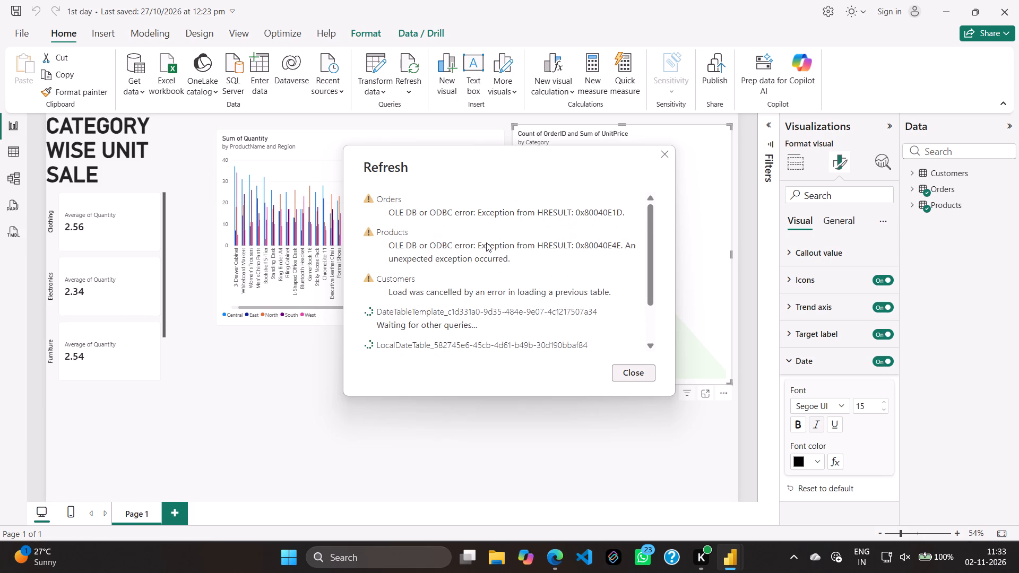
{"action": "scroll", "coordinate": [486, 242], "scroll_direction": "up", "scroll_amount": 7}
{"action": "scroll", "coordinate": [486, 242], "scroll_direction": "down", "scroll_amount": 1}
{"action": "scroll", "coordinate": [486, 242], "scroll_direction": "up", "scroll_amount": 1}
{"action": "scroll", "coordinate": [481, 242], "scroll_direction": "down", "scroll_amount": 7}
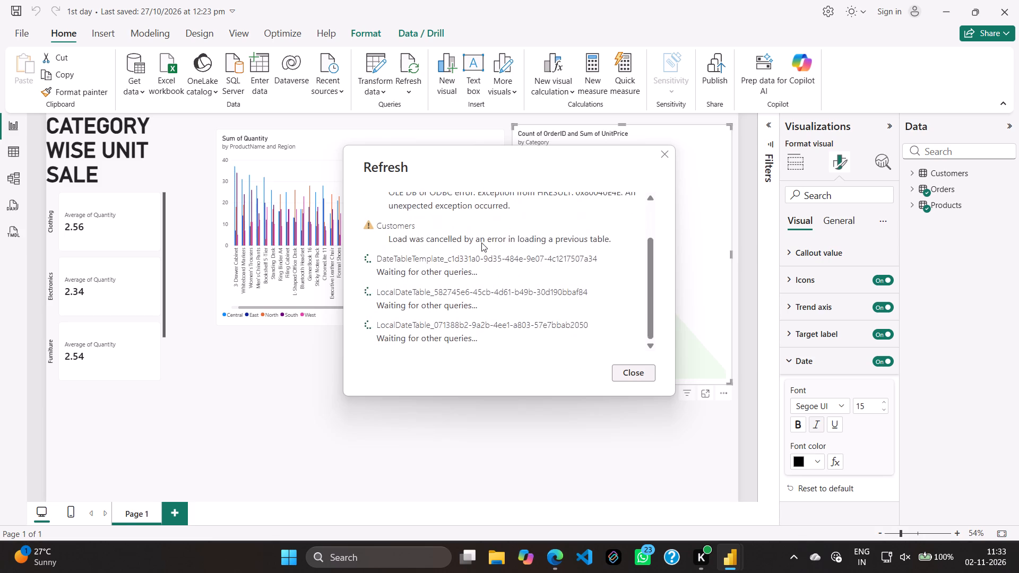
{"action": "scroll", "coordinate": [481, 242], "scroll_direction": "up", "scroll_amount": 7}
{"action": "scroll", "coordinate": [481, 242], "scroll_direction": "down", "scroll_amount": 7}
{"action": "scroll", "coordinate": [481, 242], "scroll_direction": "up", "scroll_amount": 7}
{"action": "scroll", "coordinate": [481, 242], "scroll_direction": "down", "scroll_amount": 8}
{"action": "scroll", "coordinate": [481, 242], "scroll_direction": "up", "scroll_amount": 7}
{"action": "scroll", "coordinate": [481, 242], "scroll_direction": "down", "scroll_amount": 8}
{"action": "scroll", "coordinate": [477, 246], "scroll_direction": "up", "scroll_amount": 7}
{"action": "scroll", "coordinate": [477, 246], "scroll_direction": "down", "scroll_amount": 7}
{"action": "scroll", "coordinate": [472, 249], "scroll_direction": "up", "scroll_amount": 7}
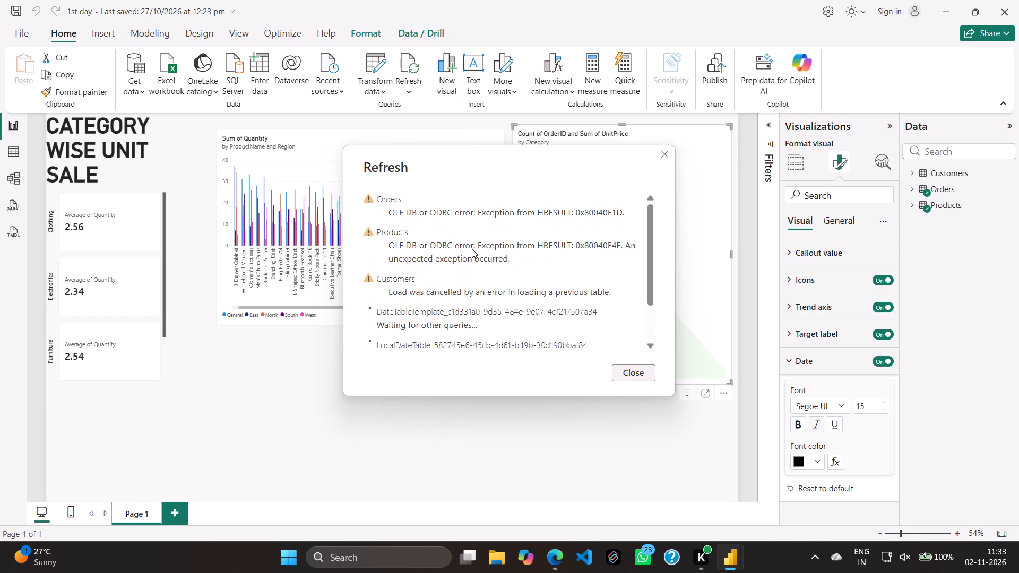
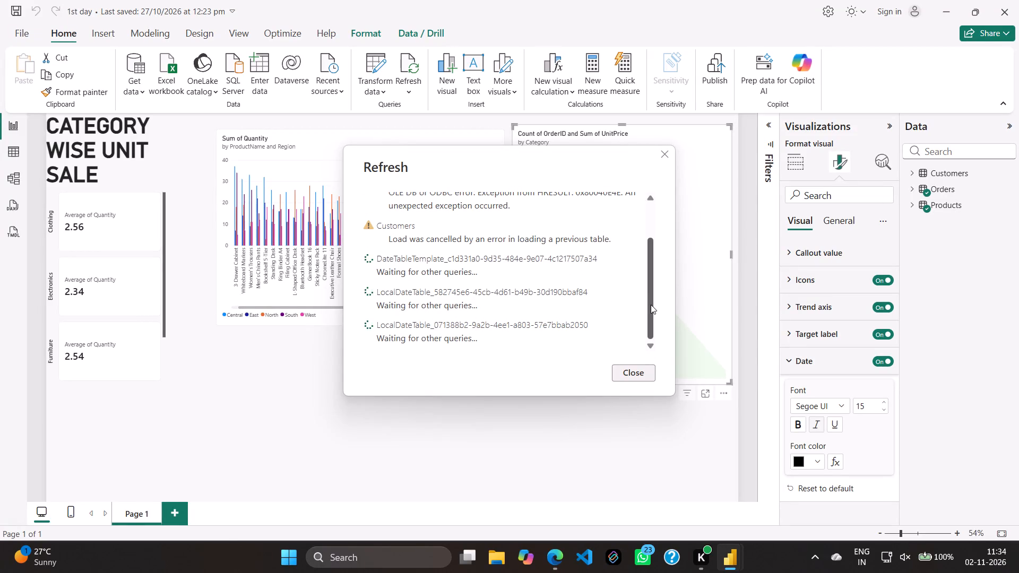
Recheck the refresh messages for the Orders, Products and Customers tables and the status of the date tables.
{"action": "left_click_drag", "start_coordinate": [651, 306], "coordinate": [657, 284]}
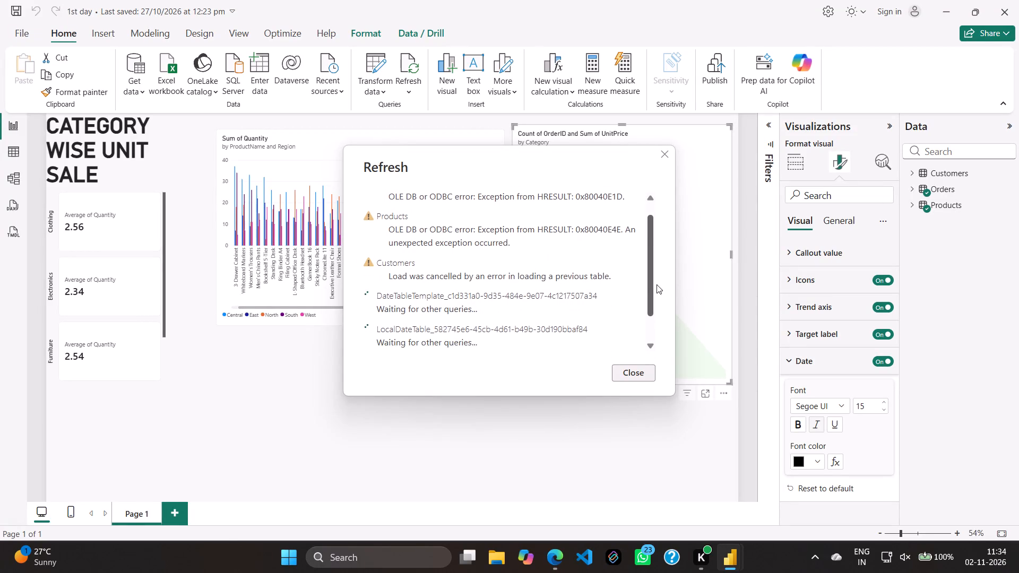
{"action": "left_click_drag", "start_coordinate": [657, 284], "coordinate": [657, 263]}
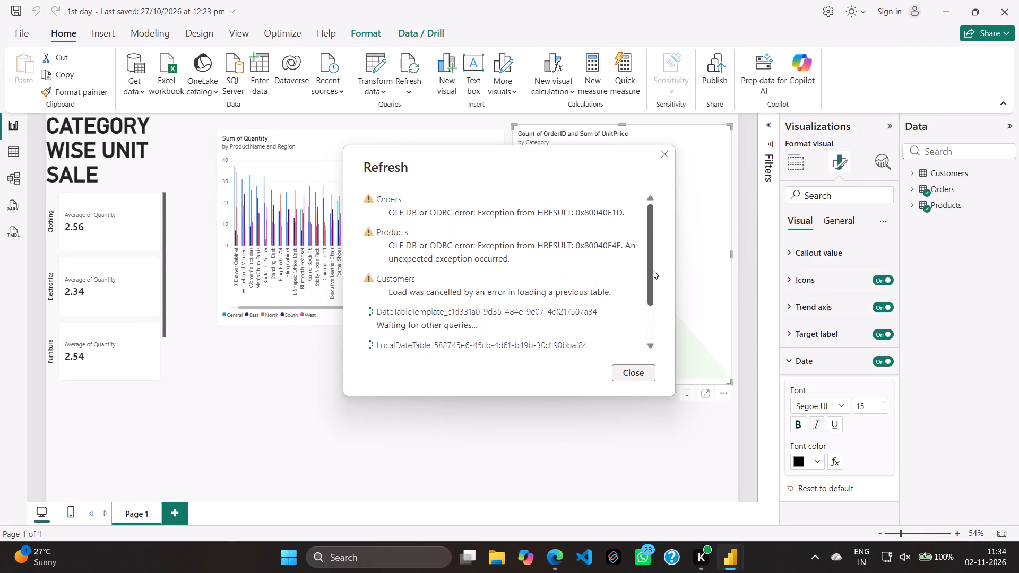
{"action": "left_click_drag", "start_coordinate": [653, 274], "coordinate": [643, 275]}
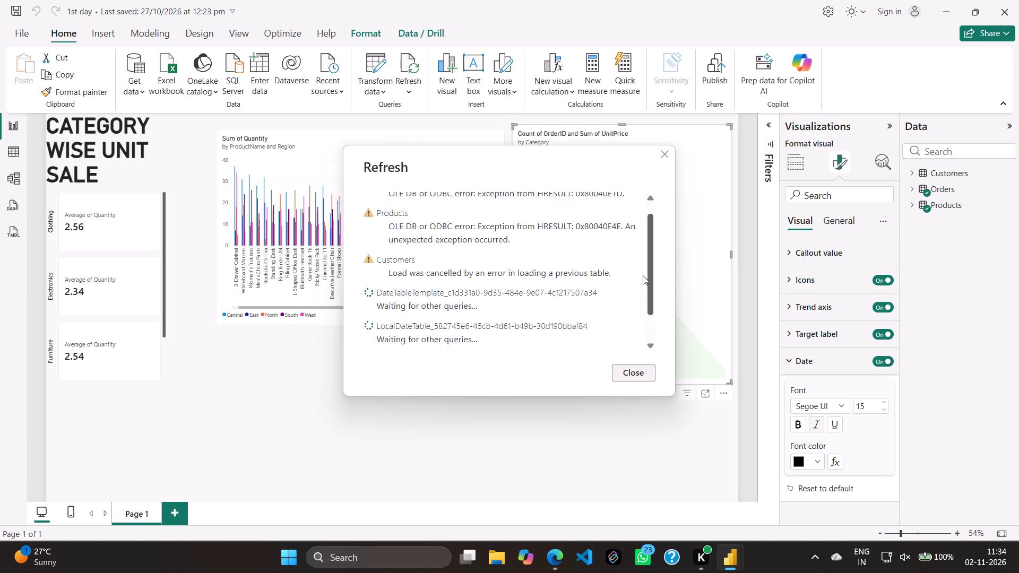
{"action": "left_click_drag", "start_coordinate": [643, 275], "coordinate": [643, 274]}
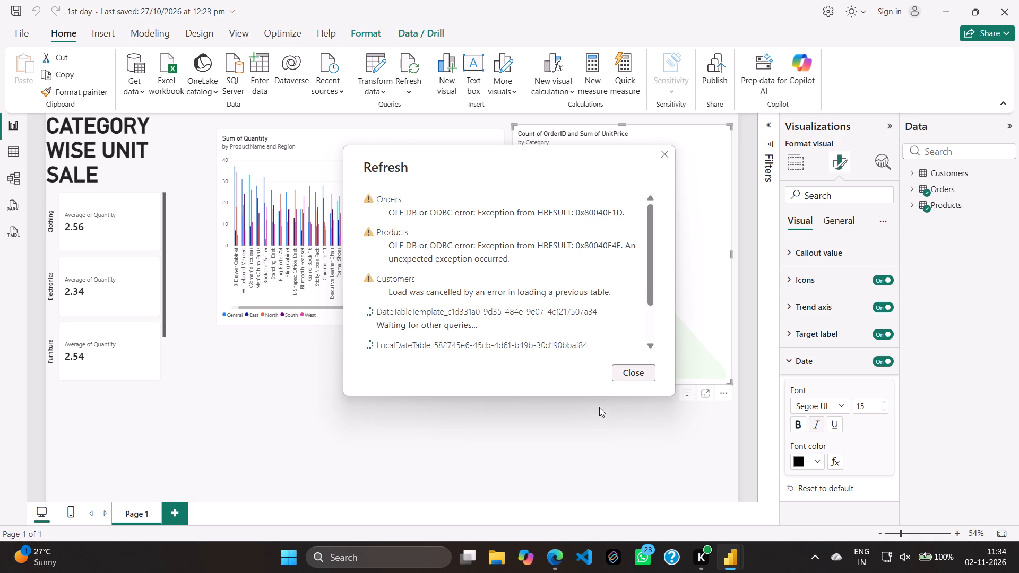
{"action": "scroll", "coordinate": [539, 329], "scroll_direction": "down", "scroll_amount": 8}
{"action": "scroll", "coordinate": [841, 0], "scroll_direction": "up", "scroll_amount": 1}
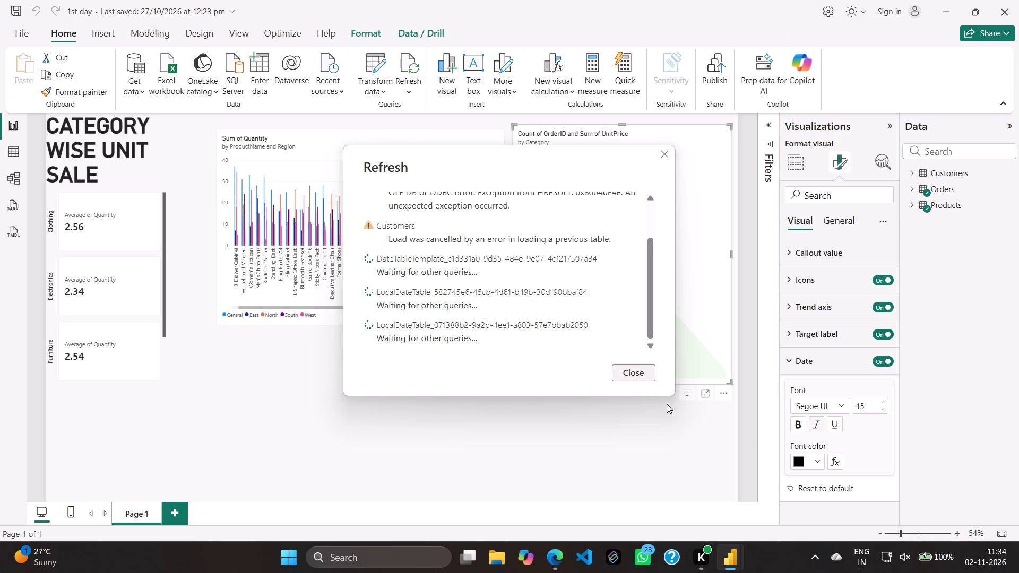
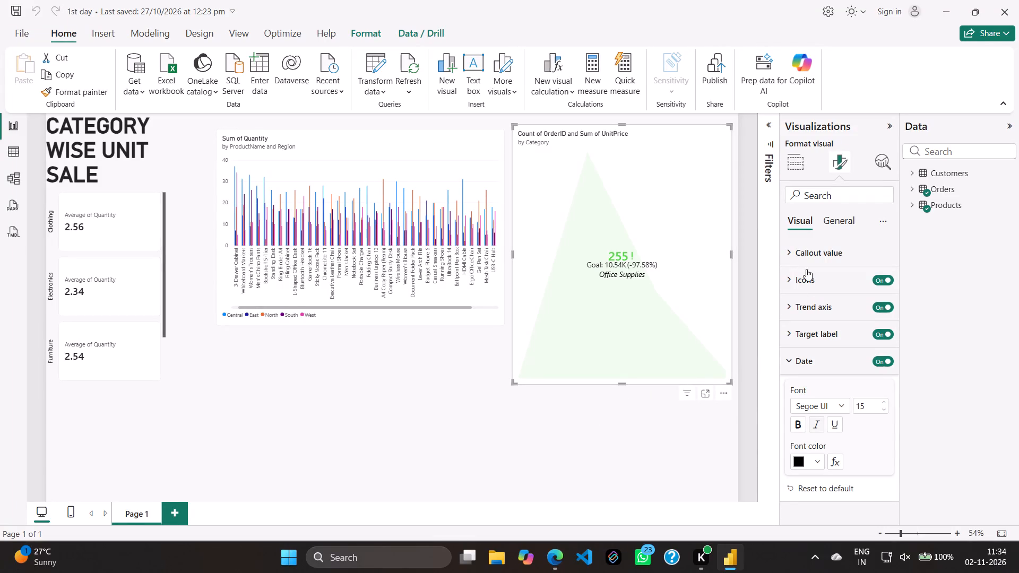
Review the fields assigned to the KPI's Value, Trend axis and Target, along with its drill-through settings.
{"action": "left_click", "coordinate": [798, 153]}
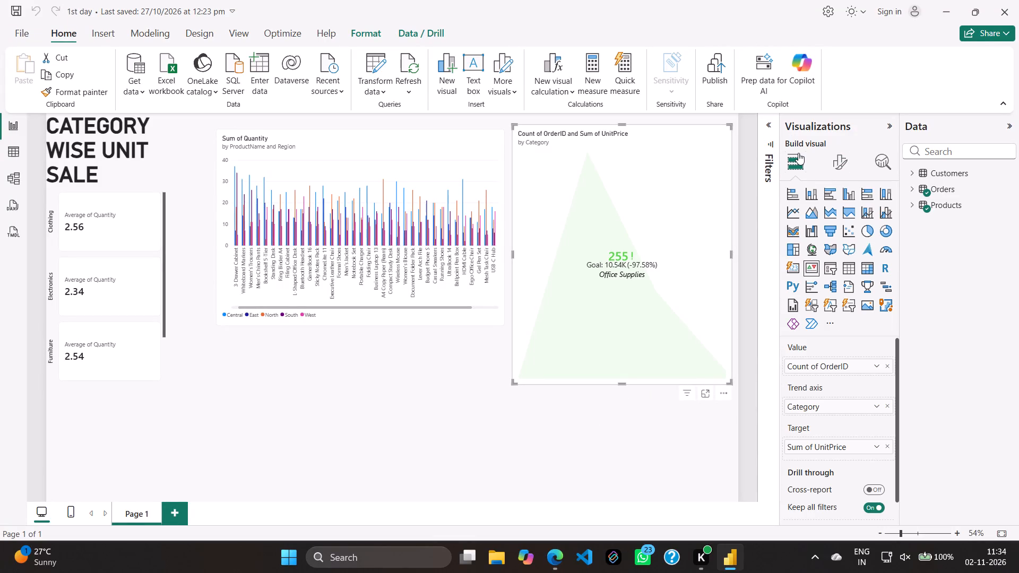
{"action": "scroll", "coordinate": [827, 202], "scroll_direction": "down", "scroll_amount": 6}
{"action": "scroll", "coordinate": [834, 421], "scroll_direction": "down", "scroll_amount": 9}
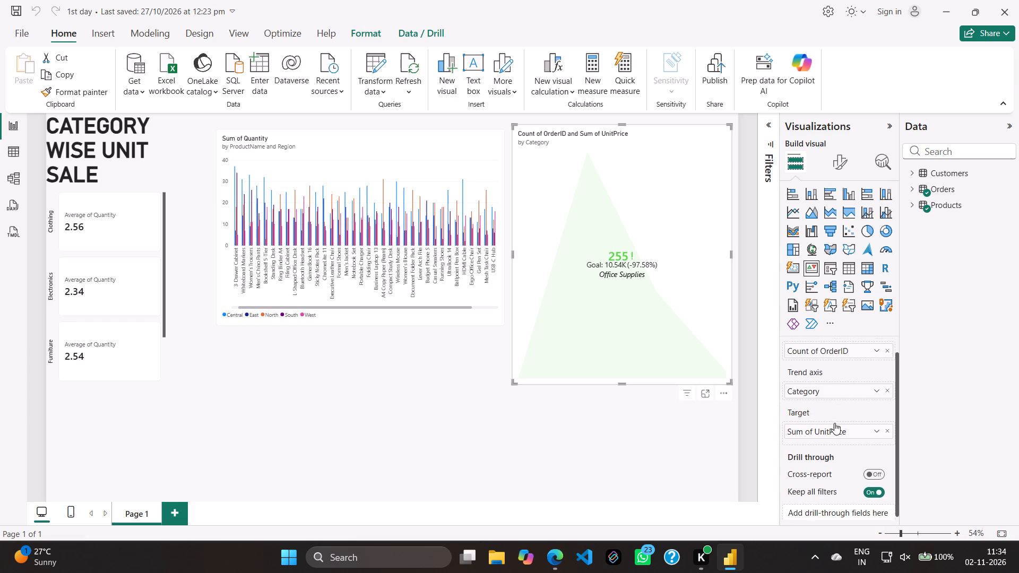
{"action": "scroll", "coordinate": [842, 431], "scroll_direction": "down", "scroll_amount": 16}
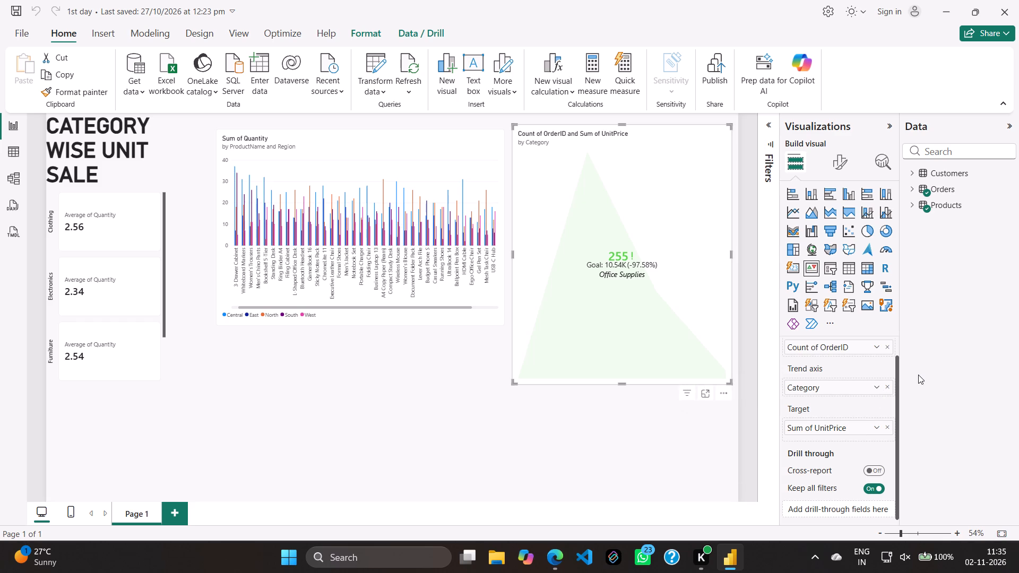
{"action": "scroll", "coordinate": [977, 459], "scroll_direction": "down", "scroll_amount": 7}
{"action": "scroll", "coordinate": [780, 412], "scroll_direction": "down", "scroll_amount": 7}
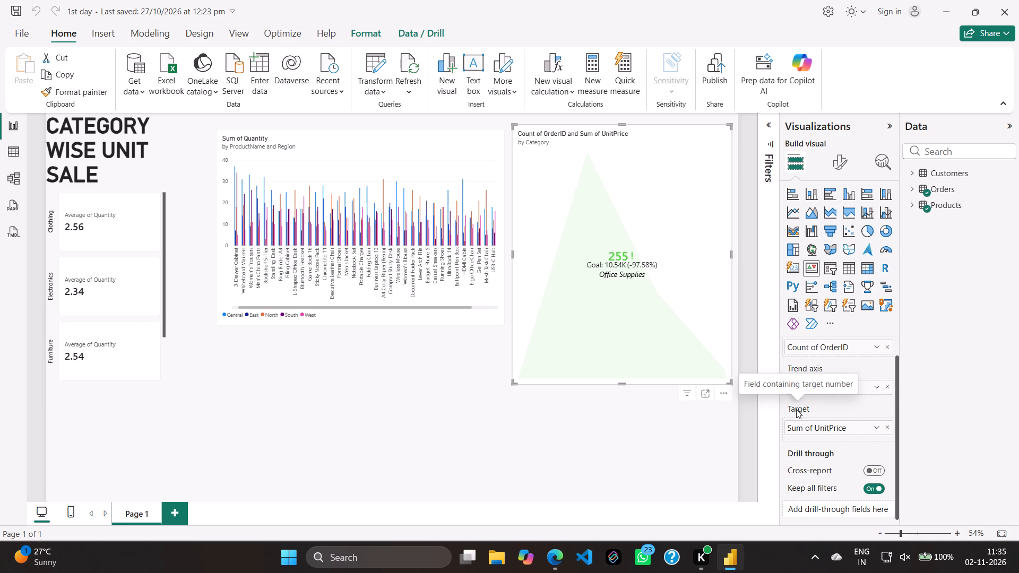
{"action": "scroll", "coordinate": [796, 409], "scroll_direction": "down", "scroll_amount": 13}
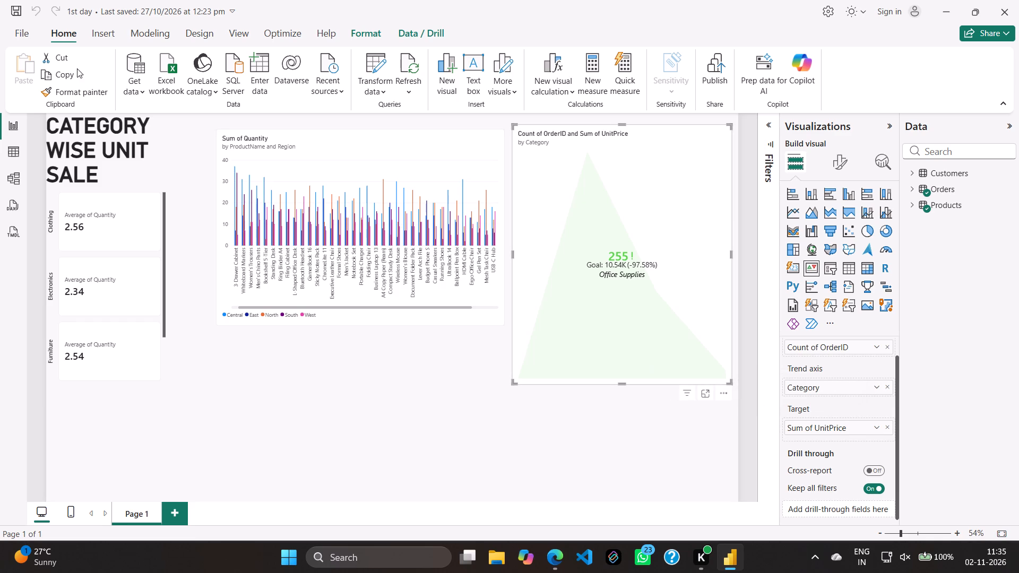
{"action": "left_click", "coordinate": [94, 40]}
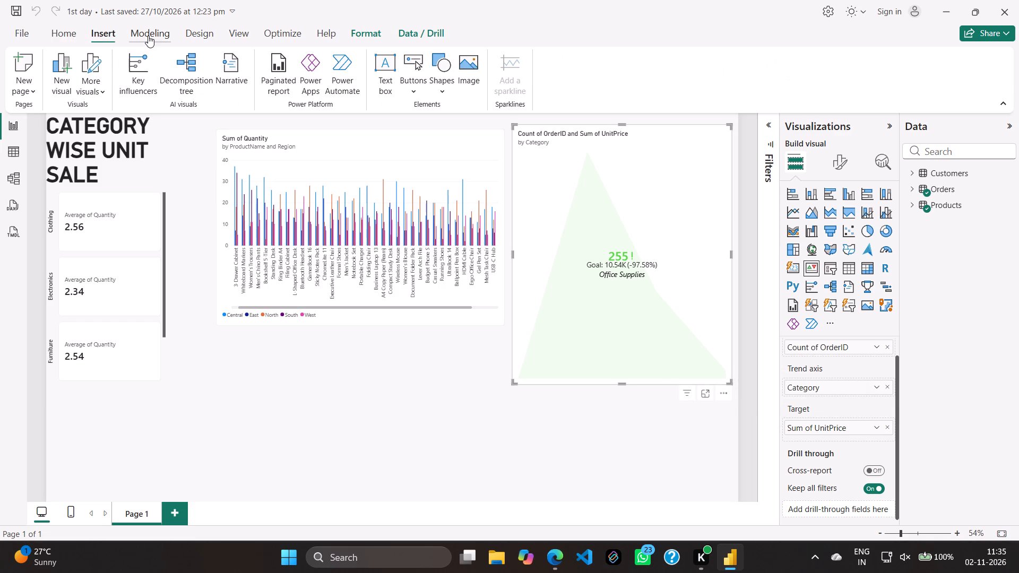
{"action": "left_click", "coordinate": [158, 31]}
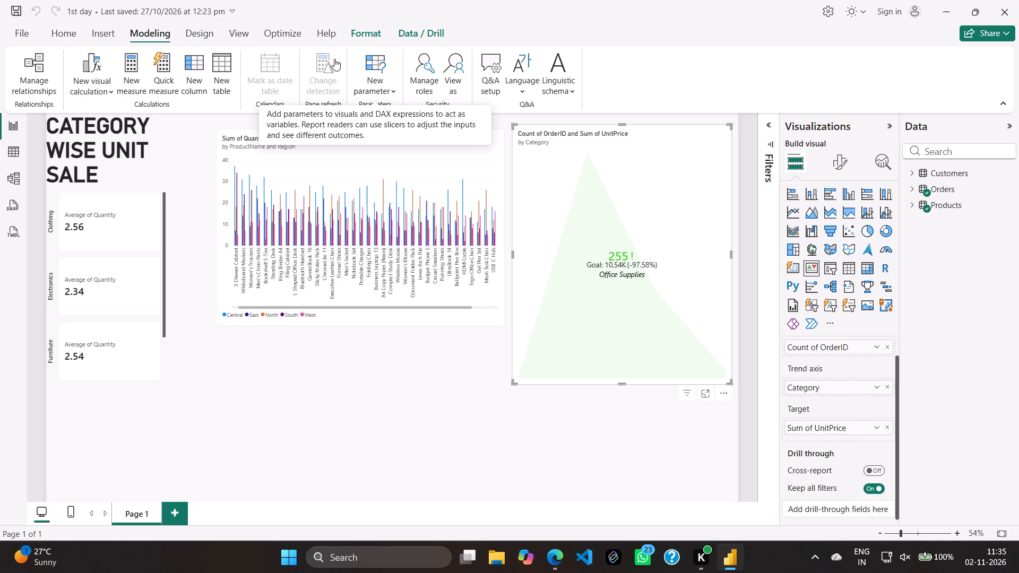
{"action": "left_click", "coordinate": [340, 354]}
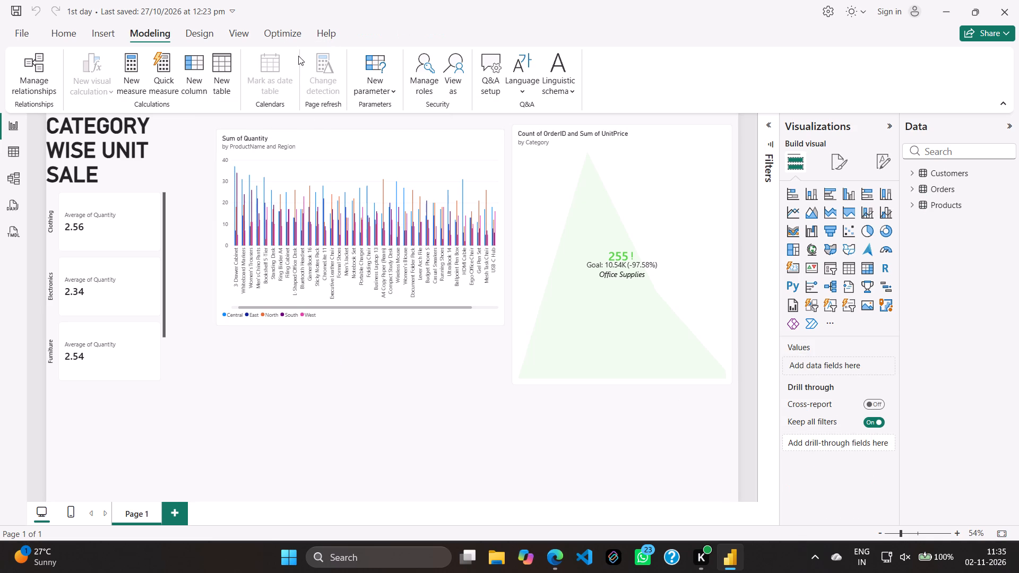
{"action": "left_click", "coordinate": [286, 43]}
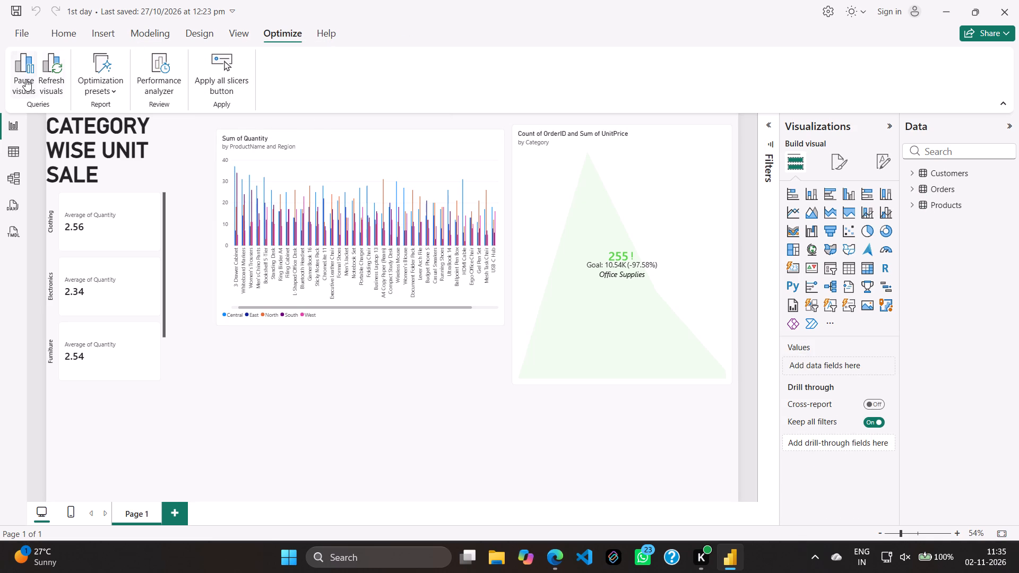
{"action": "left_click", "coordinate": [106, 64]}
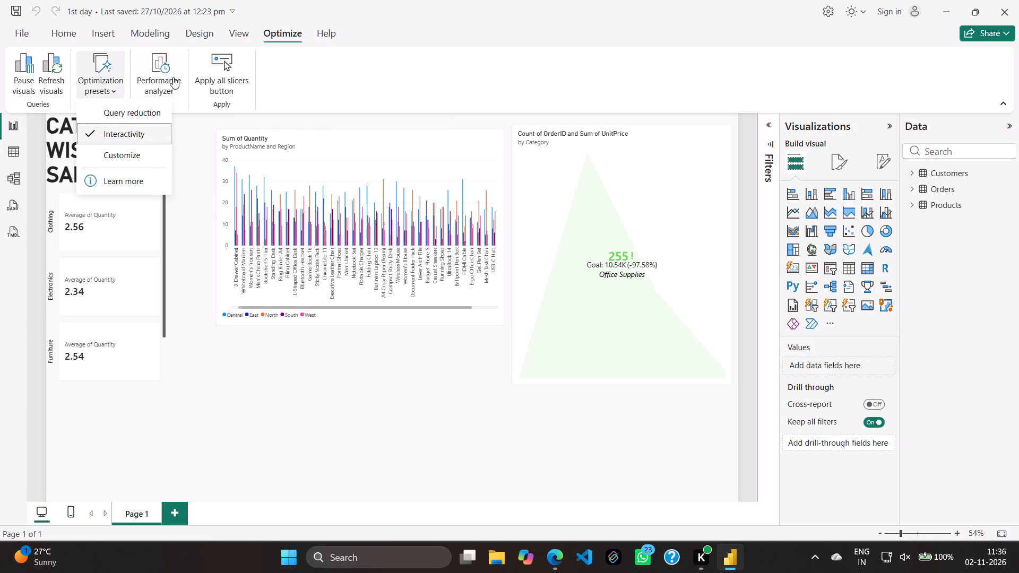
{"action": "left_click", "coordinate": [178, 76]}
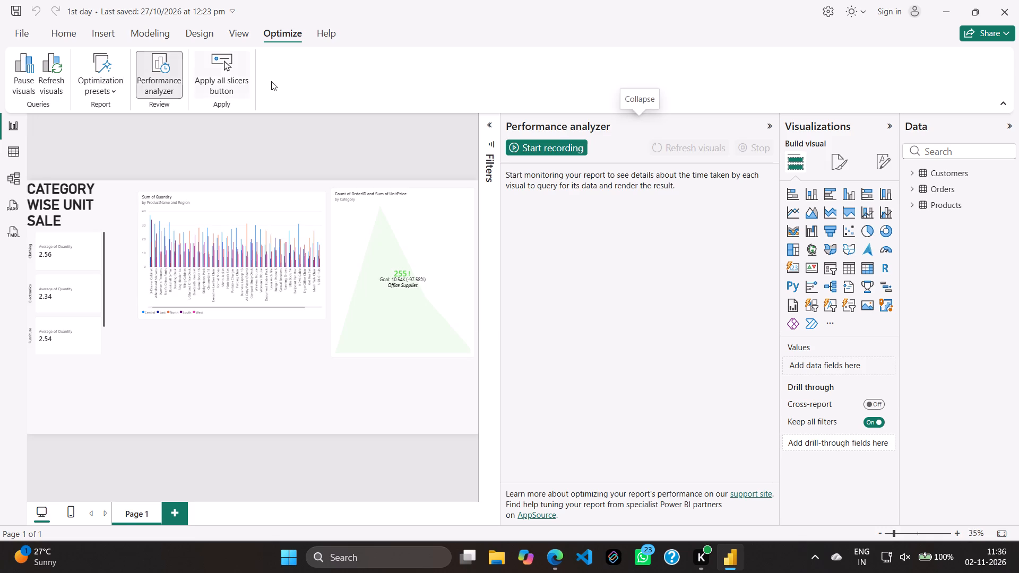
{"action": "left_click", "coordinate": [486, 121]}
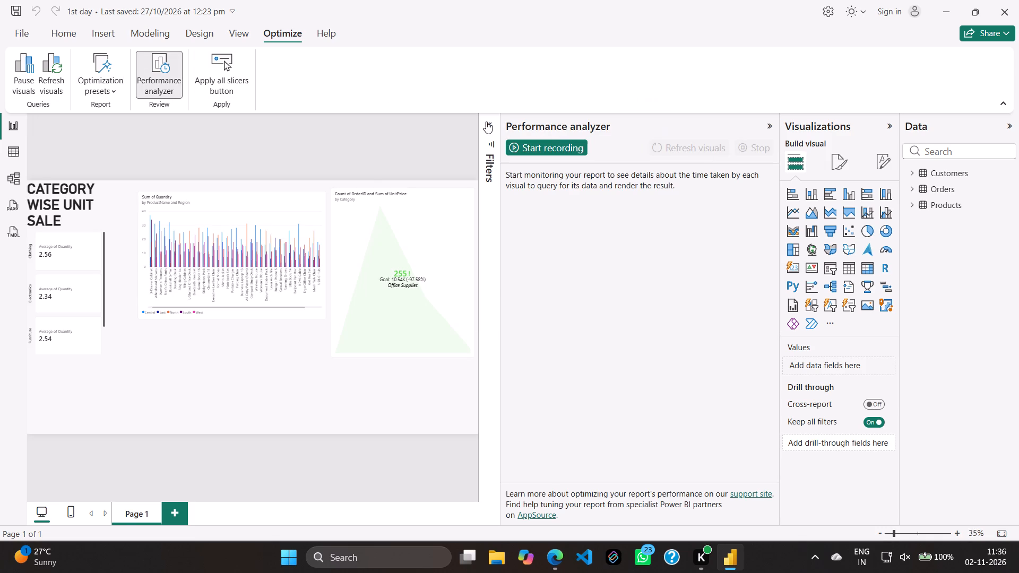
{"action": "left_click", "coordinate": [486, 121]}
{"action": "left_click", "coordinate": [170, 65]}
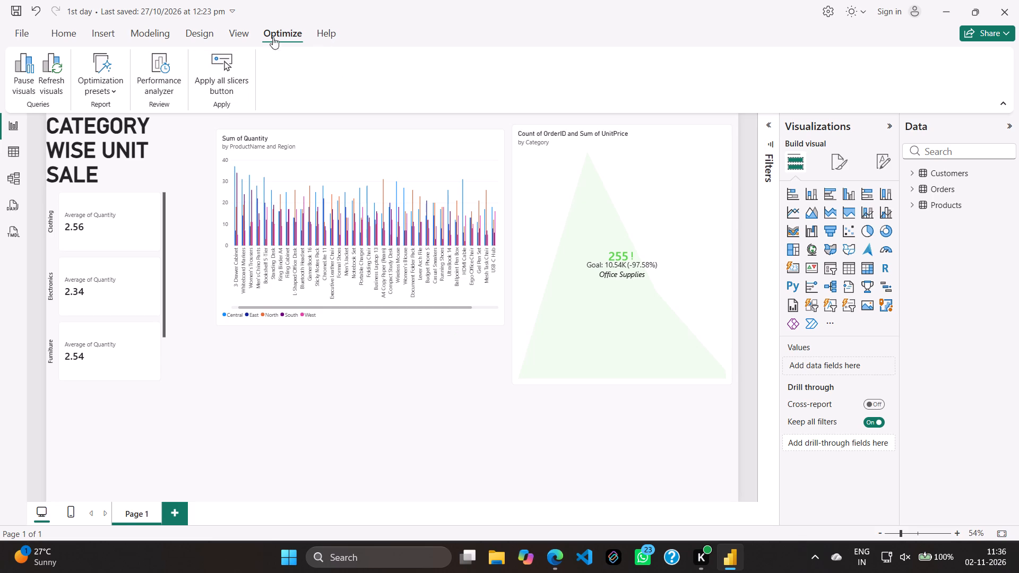
Hide the Filters pane in the report view.
{"action": "left_click", "coordinate": [245, 37]}
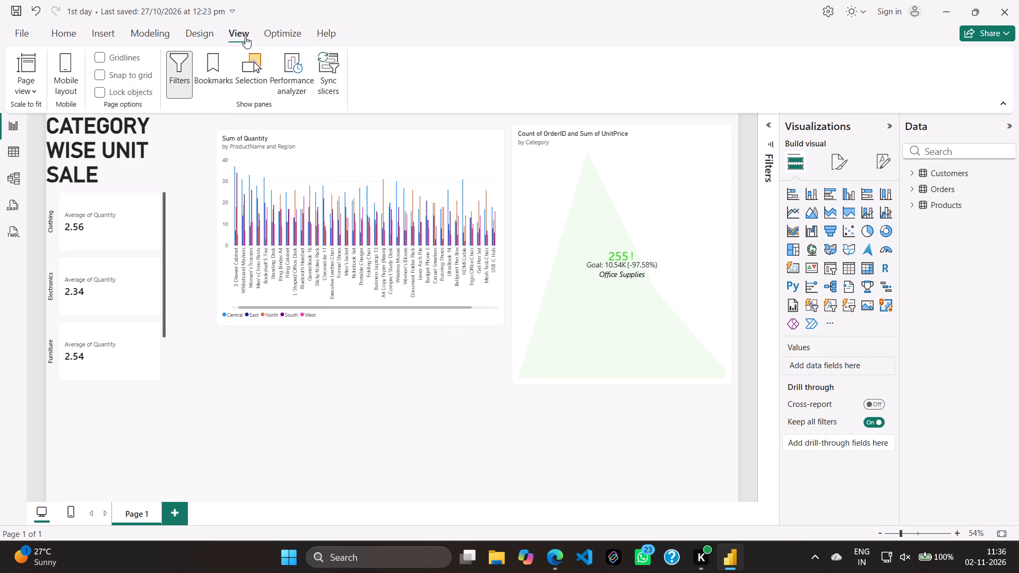
{"action": "left_click", "coordinate": [183, 62]}
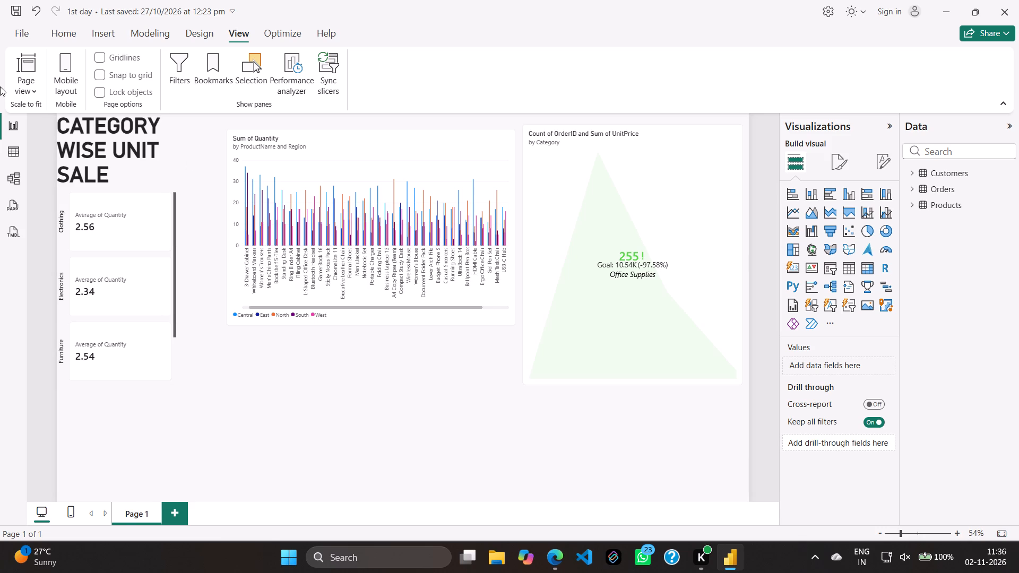
Open the recent file 1st day.pbix in a separate window, look over its saved report page and close that window.
{"action": "left_click", "coordinate": [22, 34]}
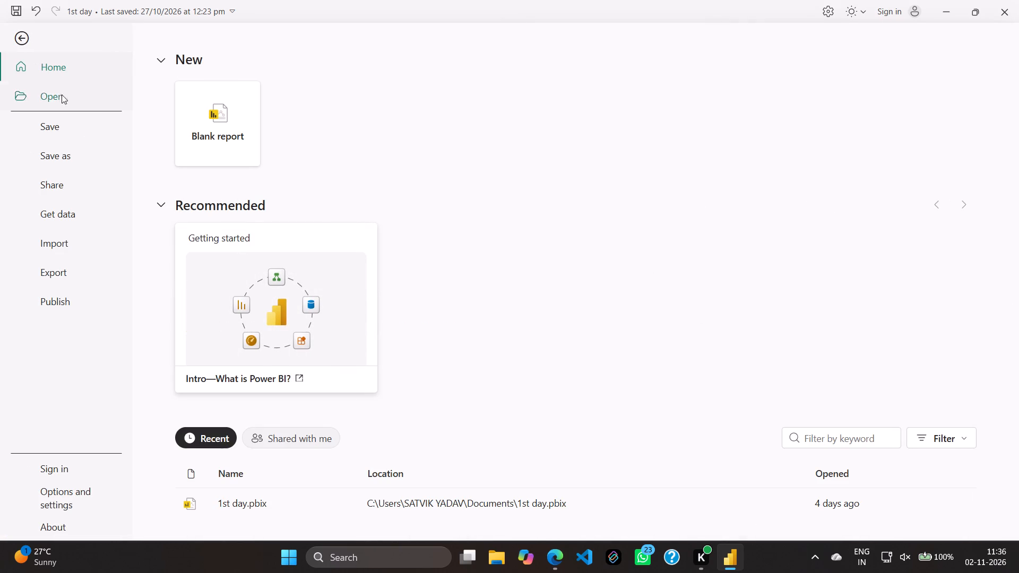
{"action": "left_click", "coordinate": [266, 491]}
{"action": "left_click", "coordinate": [256, 509]}
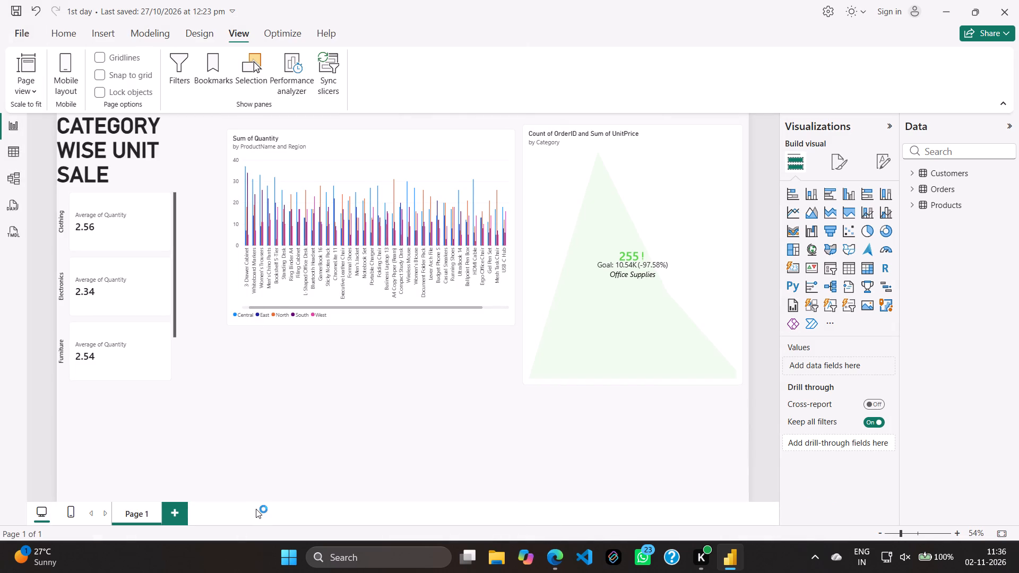
{"action": "scroll", "coordinate": [320, 408], "scroll_direction": "down", "scroll_amount": 8}
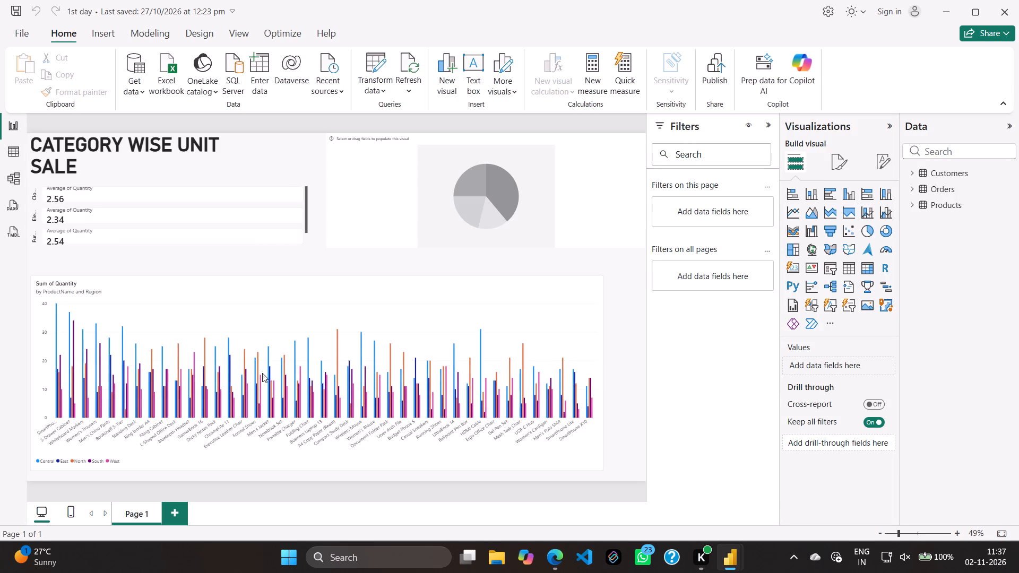
{"action": "scroll", "coordinate": [211, 354], "scroll_direction": "down", "scroll_amount": 8}
{"action": "scroll", "coordinate": [235, 369], "scroll_direction": "up", "scroll_amount": 6}
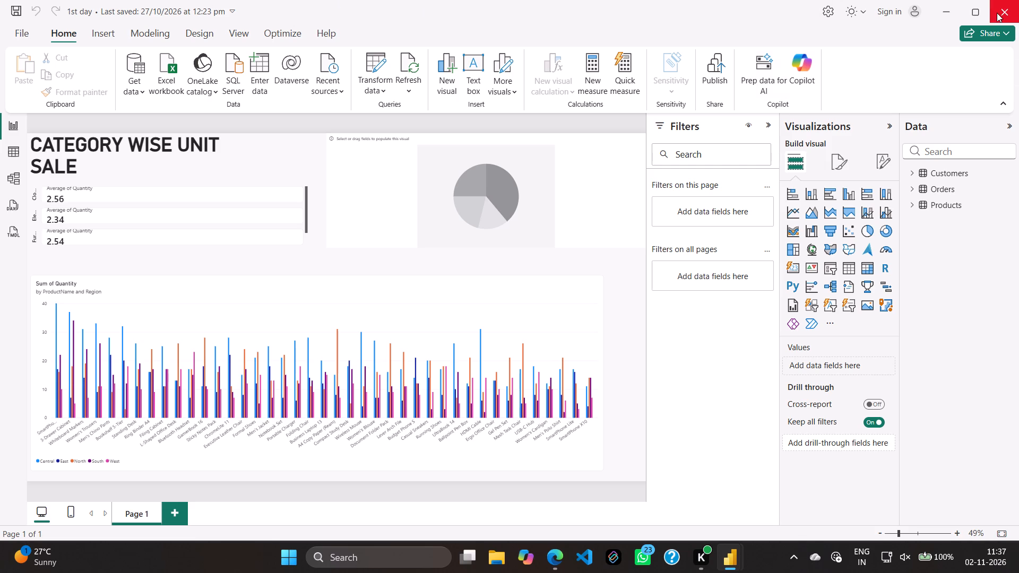
{"action": "left_click", "coordinate": [998, 11]}
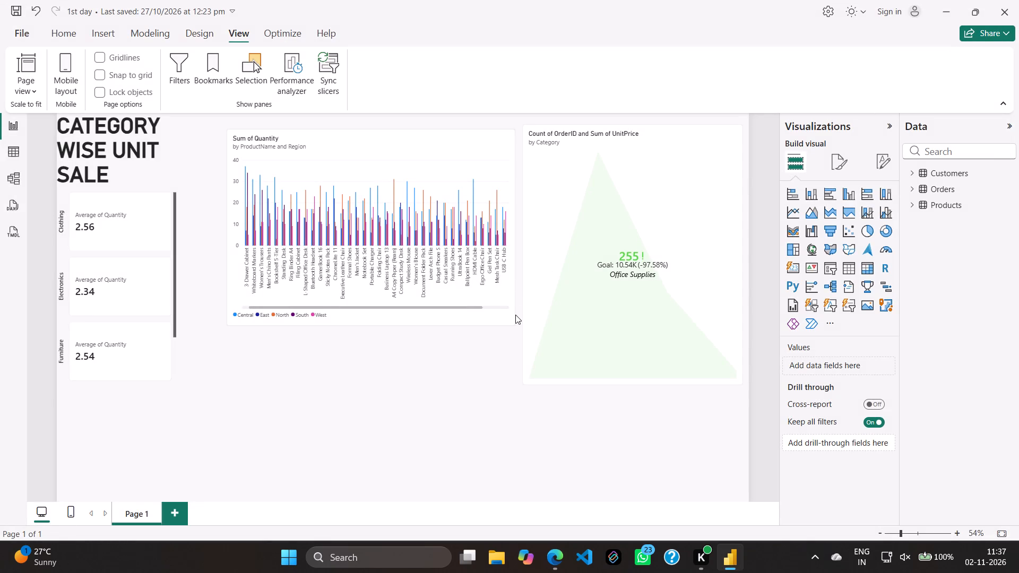
{"action": "scroll", "coordinate": [159, 477], "scroll_direction": "down", "scroll_amount": 8}
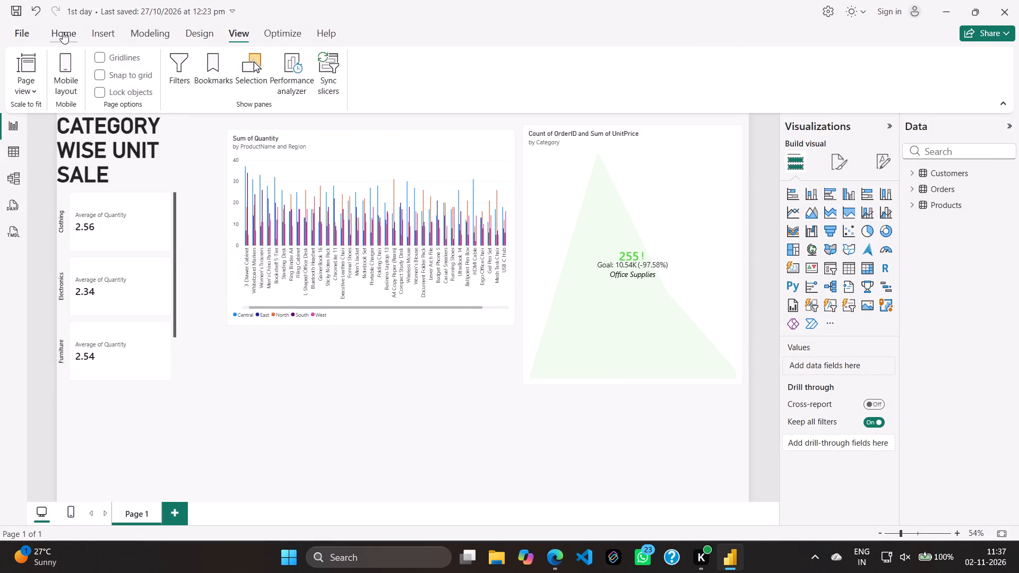
Switch to the DAX query view and go through its four-part introductory tour.
{"action": "left_click", "coordinate": [63, 32]}
{"action": "left_click", "coordinate": [12, 208]}
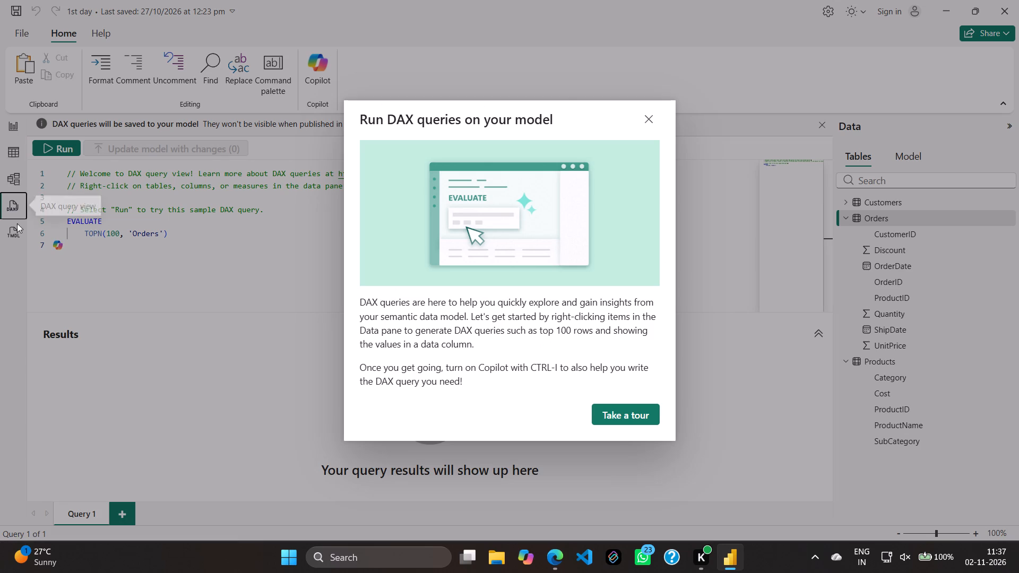
{"action": "left_click", "coordinate": [653, 415]}
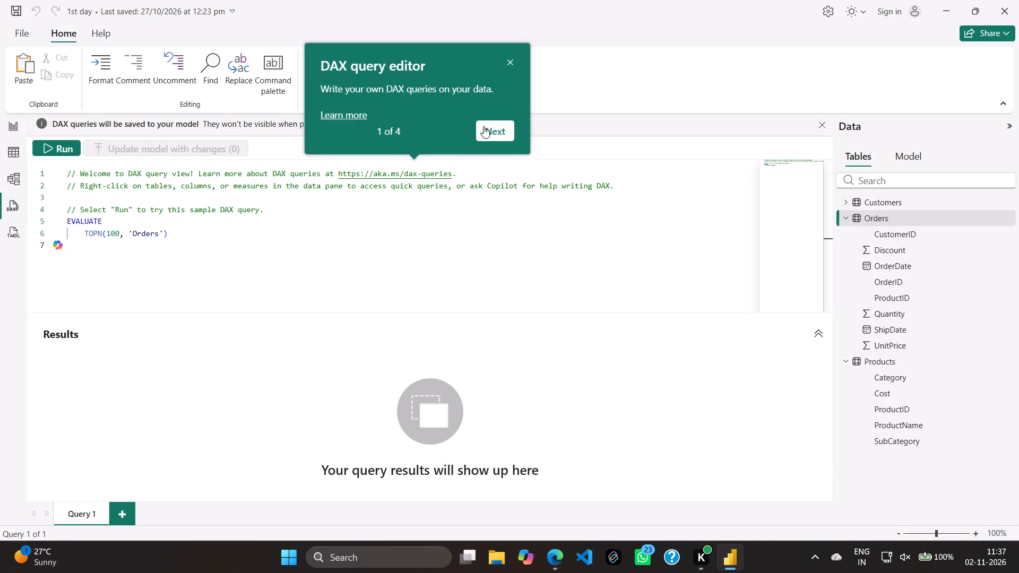
{"action": "left_click", "coordinate": [483, 126]}
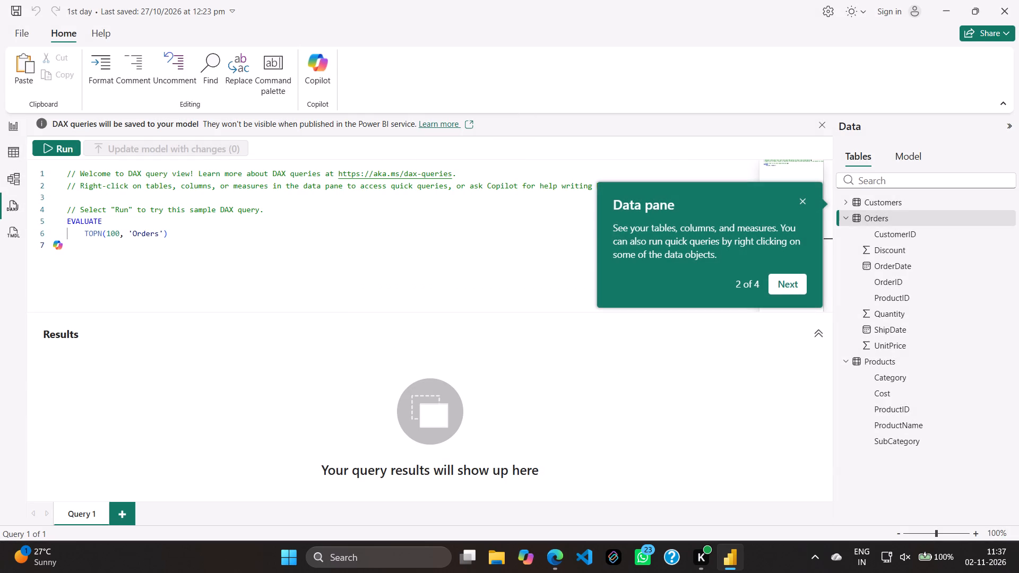
{"action": "left_click", "coordinate": [785, 280]}
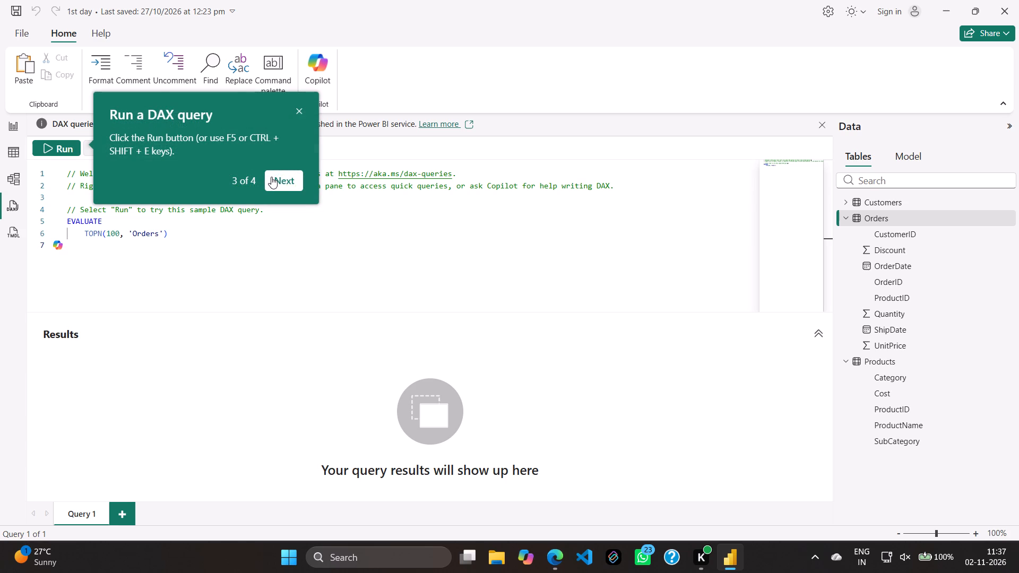
{"action": "left_click", "coordinate": [271, 177]}
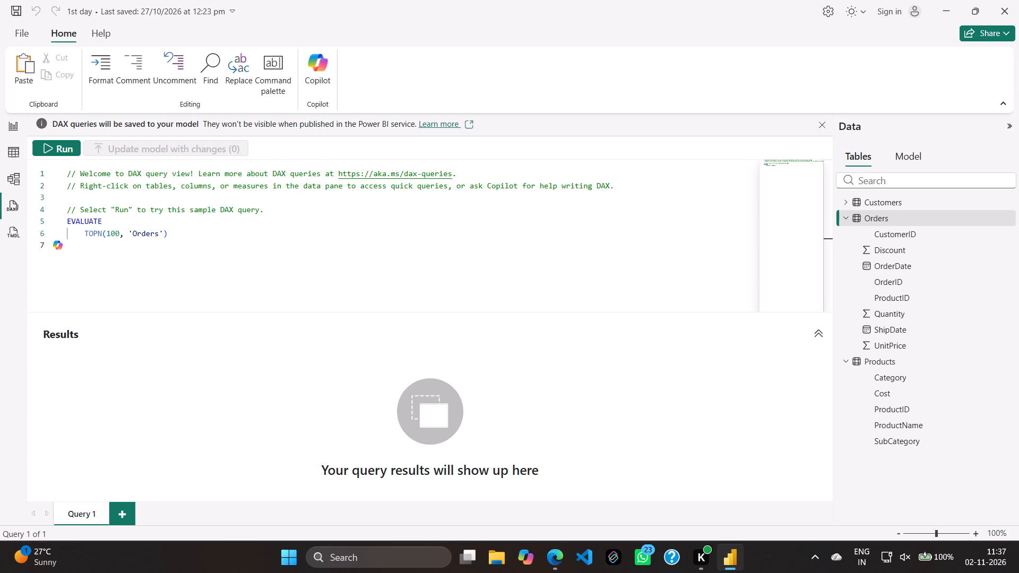
{"action": "left_click", "coordinate": [533, 102]}
Switch to the TMDL view, go through its introduction and quick-edits tip, and return to the report view.
{"action": "left_click", "coordinate": [12, 229]}
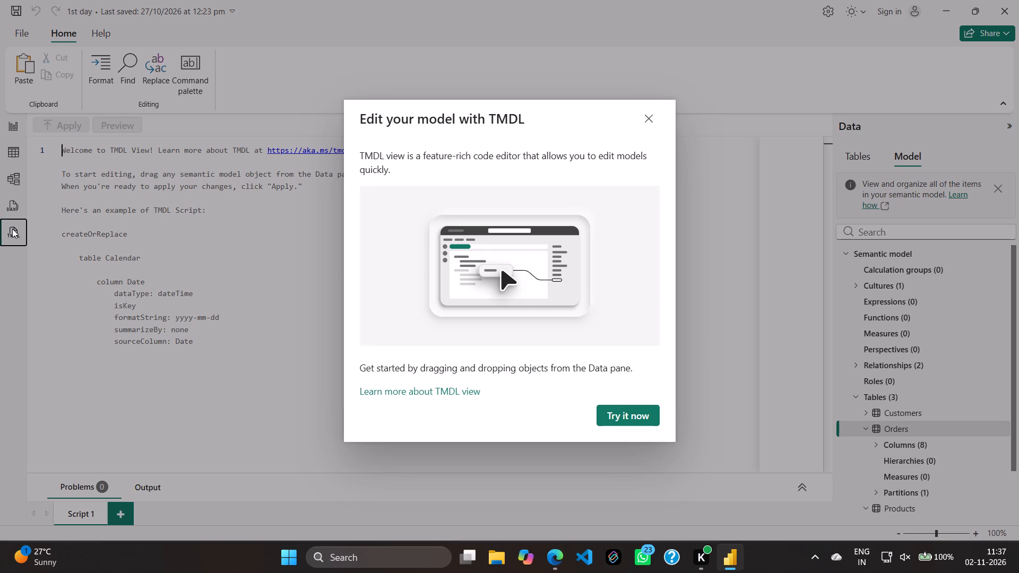
{"action": "left_click", "coordinate": [646, 418]}
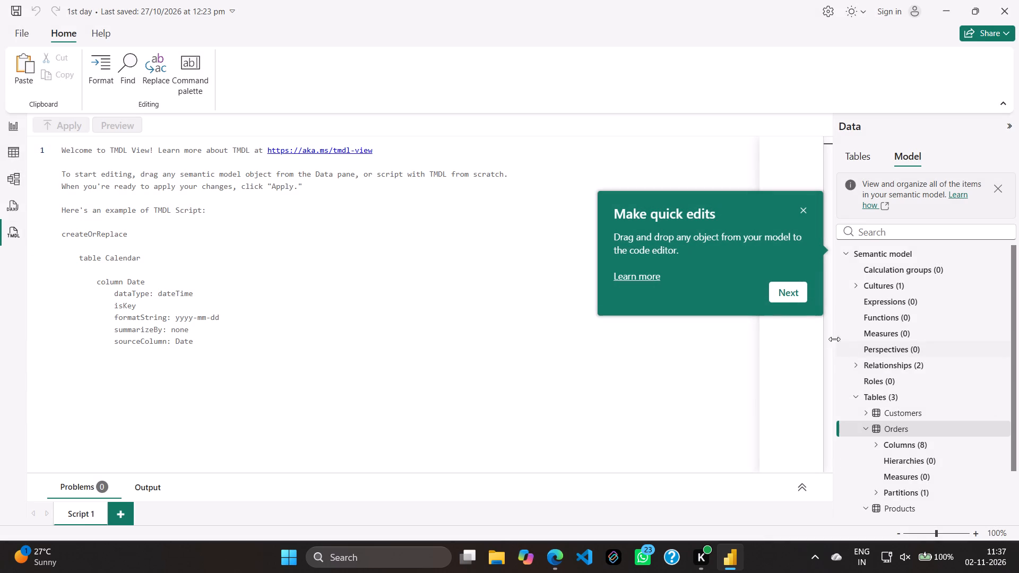
{"action": "left_click", "coordinate": [793, 288]}
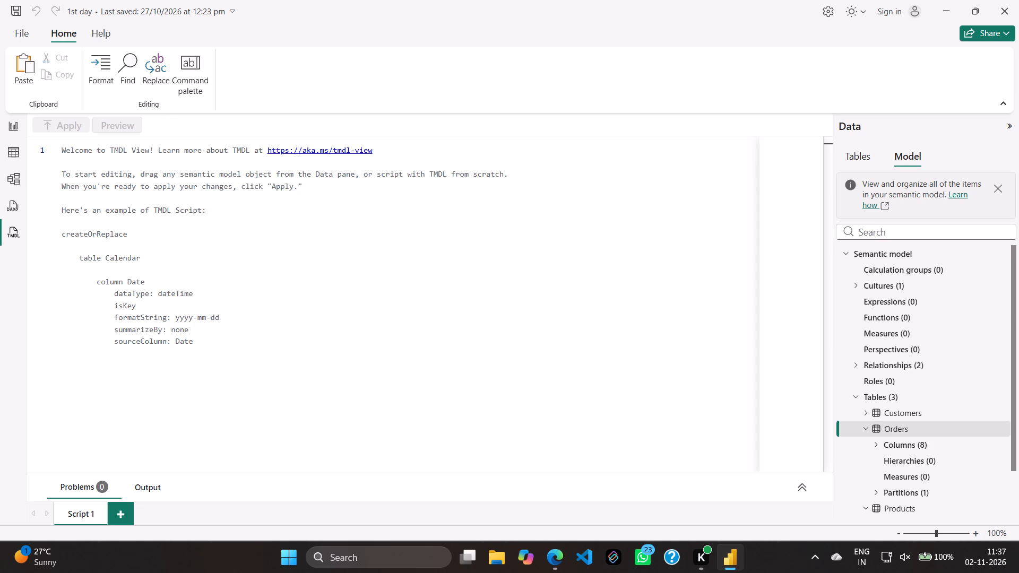
{"action": "left_click", "coordinate": [14, 133]}
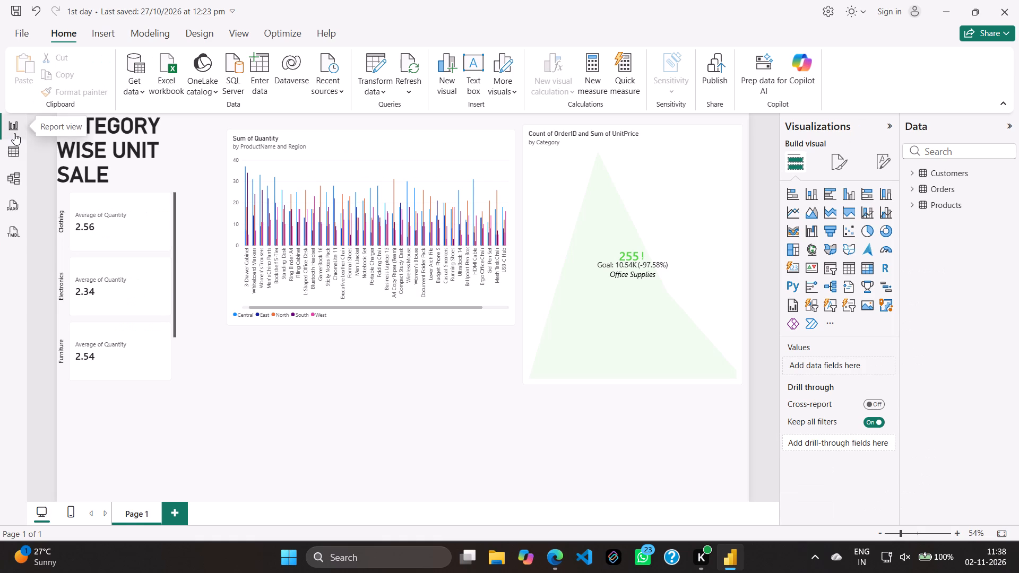
In File Explorer's Videos folder, delete the Kung Fu Panda S02 file, the S01 and S03 zip archives and the S01 folder.
{"action": "left_click", "coordinate": [489, 559]}
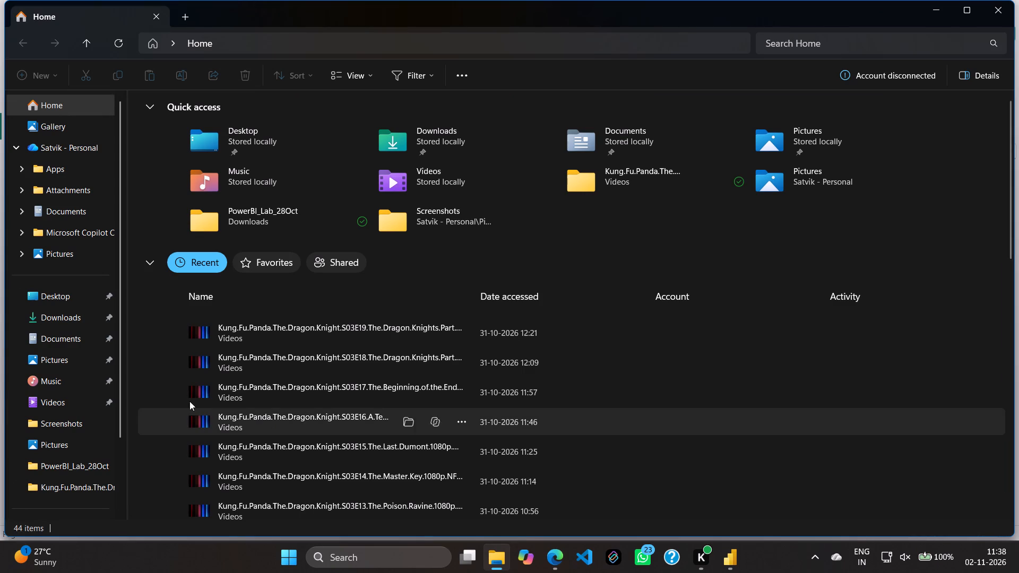
{"action": "left_click", "coordinate": [73, 397]}
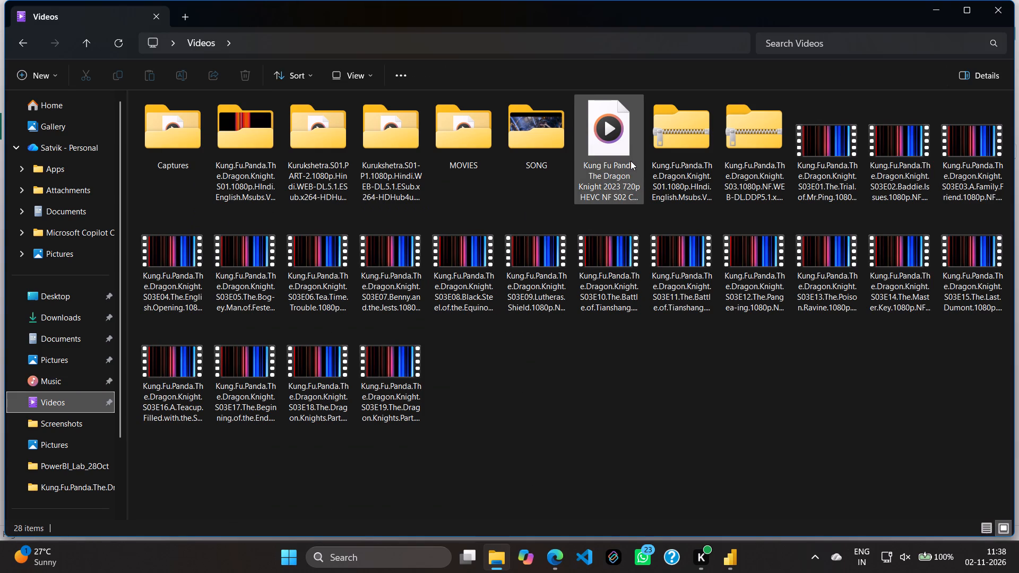
{"action": "left_click", "coordinate": [631, 161]}
{"action": "key", "text": "Delete"}
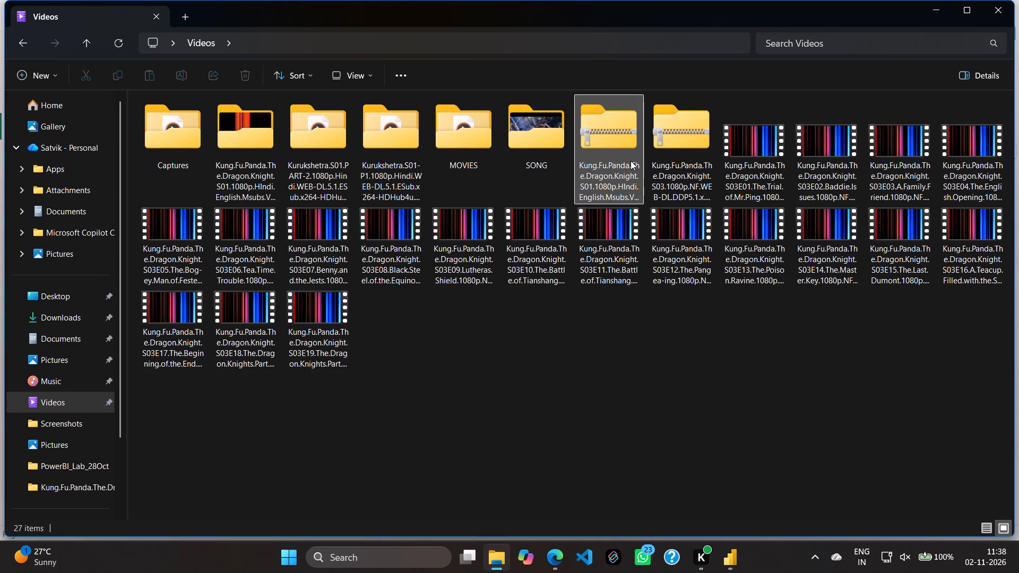
{"action": "left_click", "coordinate": [631, 160]}
{"action": "key", "text": "Delete"}
{"action": "left_click", "coordinate": [631, 160]}
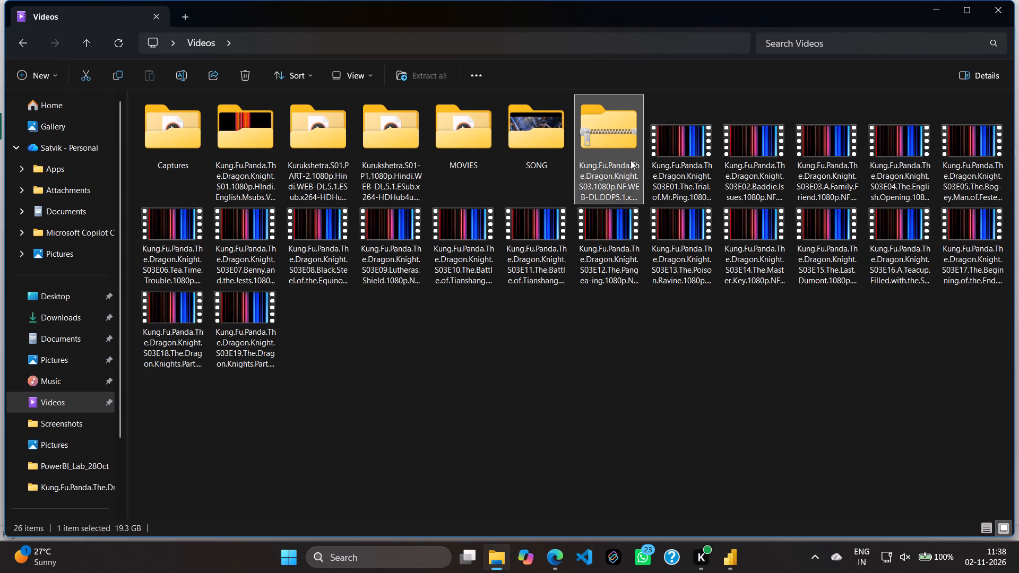
{"action": "key", "text": "Delete"}
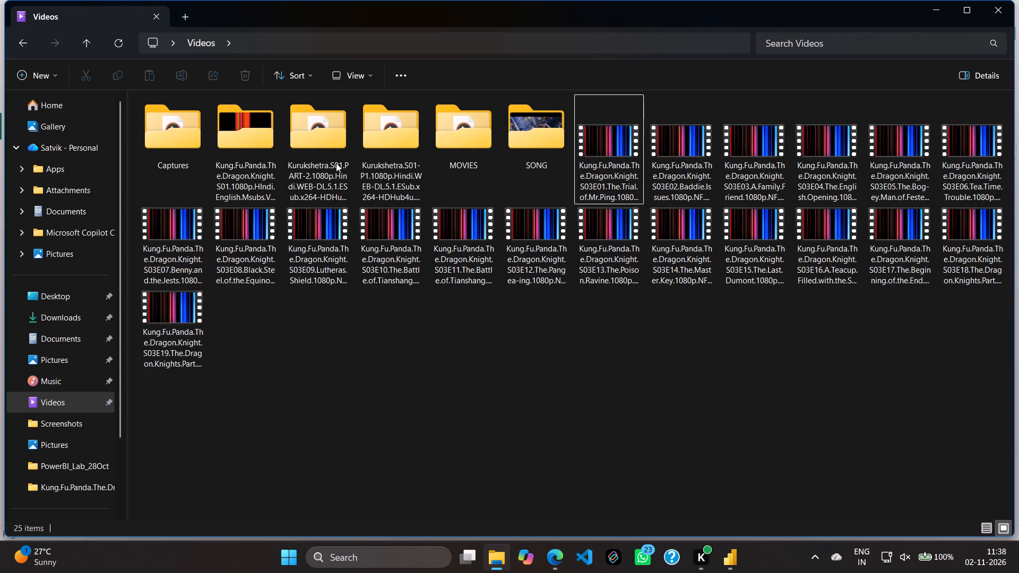
{"action": "left_click", "coordinate": [261, 167]}
{"action": "key", "text": "Delete"}
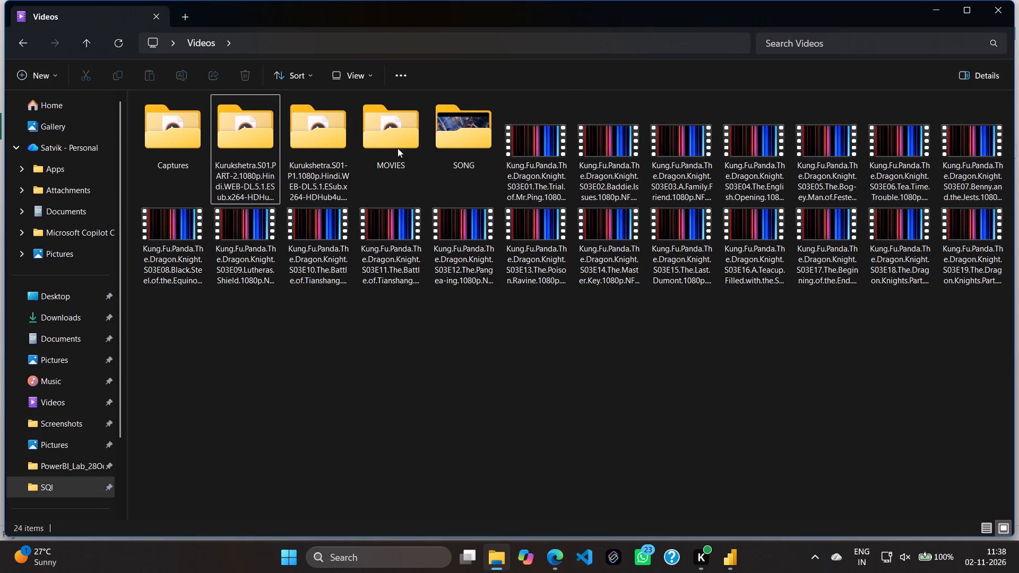
Delete the Kung Fu Panda S03 videos for episodes E01 to E07 and E13 to E19 from the Videos folder.
{"action": "left_click_drag", "start_coordinate": [511, 112], "coordinate": [903, 236]}
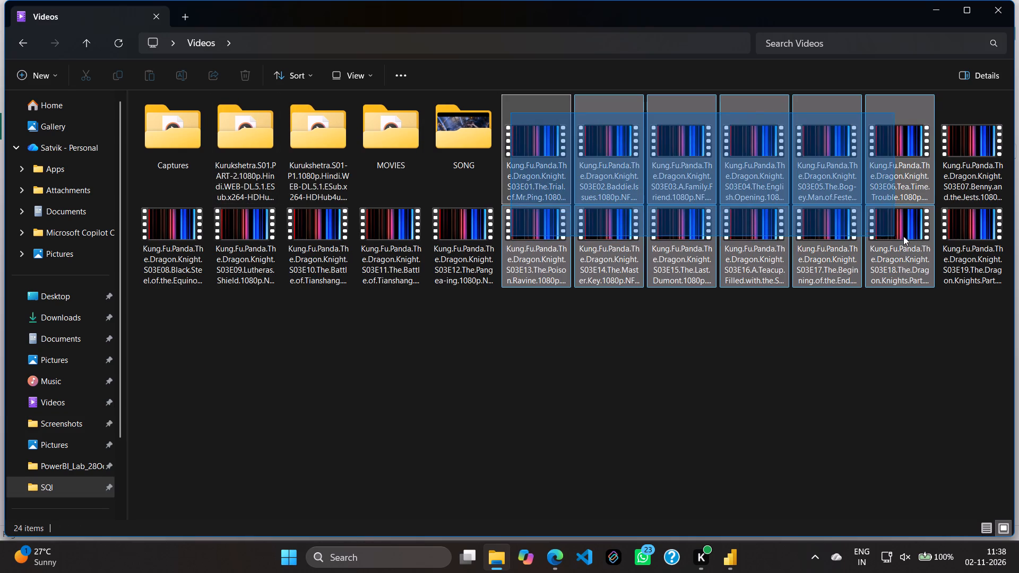
{"action": "left_click_drag", "start_coordinate": [903, 236], "coordinate": [964, 239]}
{"action": "key", "text": "Delete"}
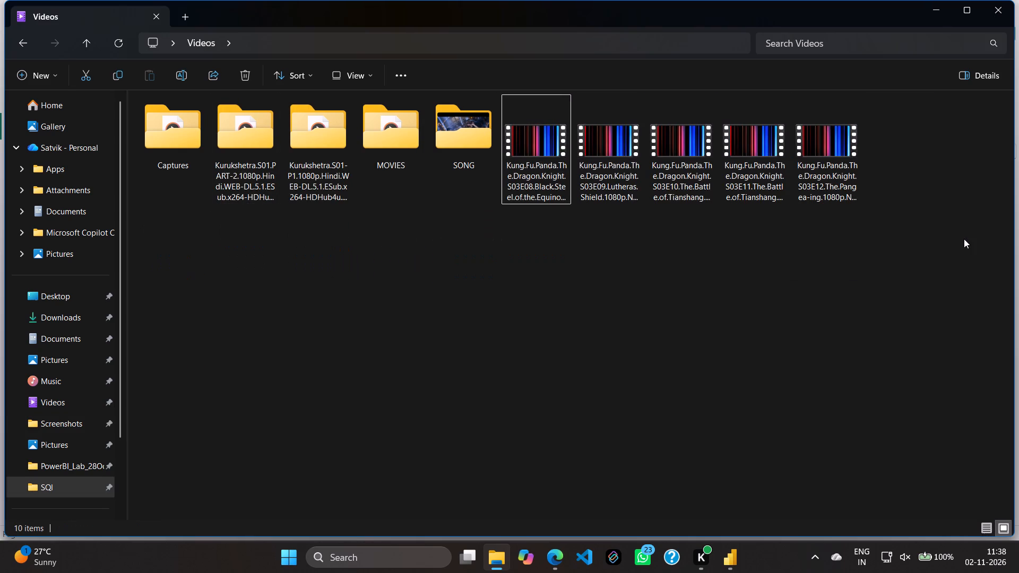
Delete the remaining Kung Fu Panda S03 videos, episodes E08 to E12, keeping the SONG folder, and close the Videos window.
{"action": "left_click_drag", "start_coordinate": [521, 124], "coordinate": [639, 140]}
{"action": "left_click_drag", "start_coordinate": [502, 108], "coordinate": [654, 113]}
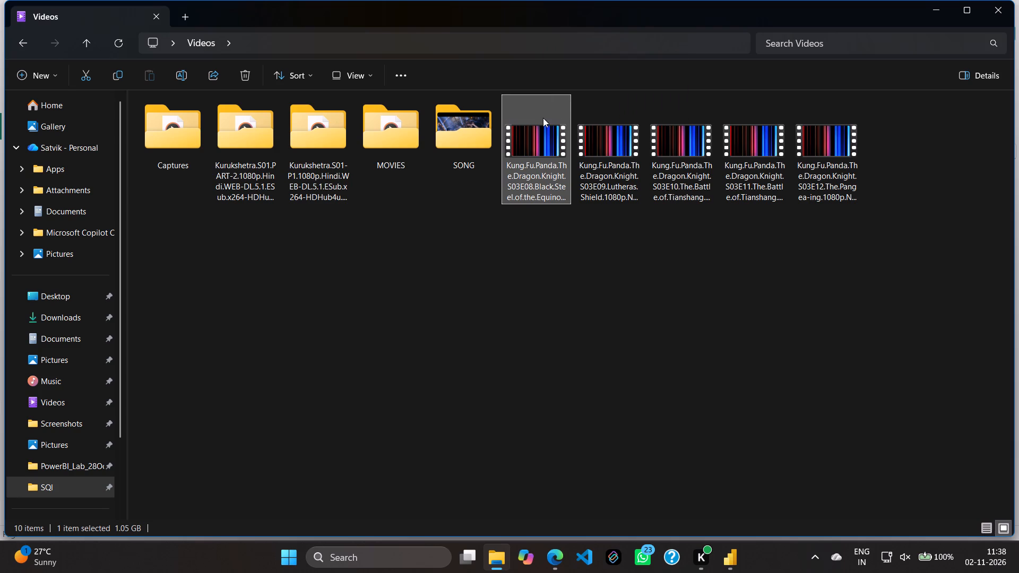
{"action": "left_click_drag", "start_coordinate": [493, 224], "coordinate": [566, 232]}
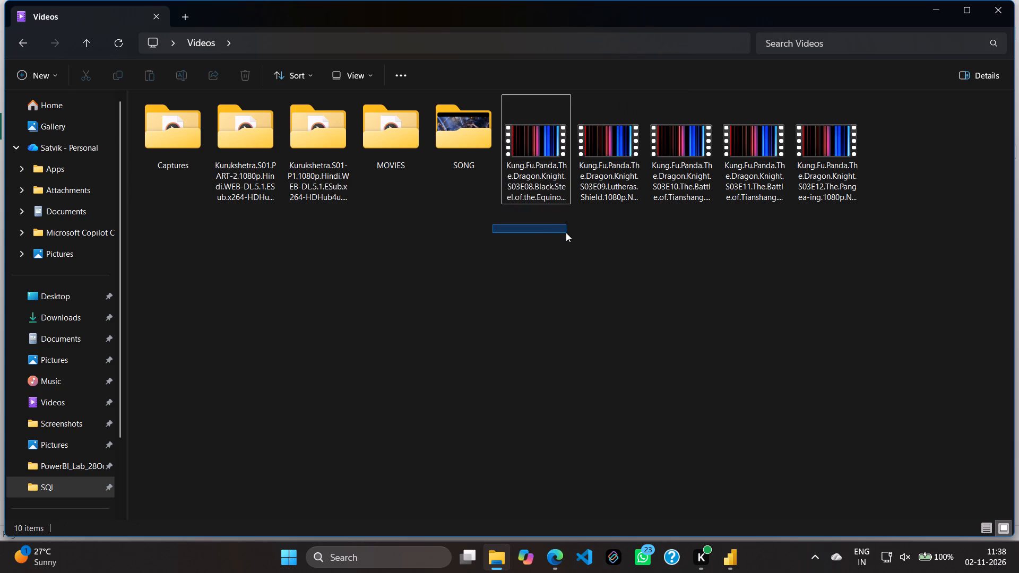
{"action": "left_click_drag", "start_coordinate": [566, 232], "coordinate": [567, 233]}
{"action": "left_click_drag", "start_coordinate": [493, 229], "coordinate": [686, 223]}
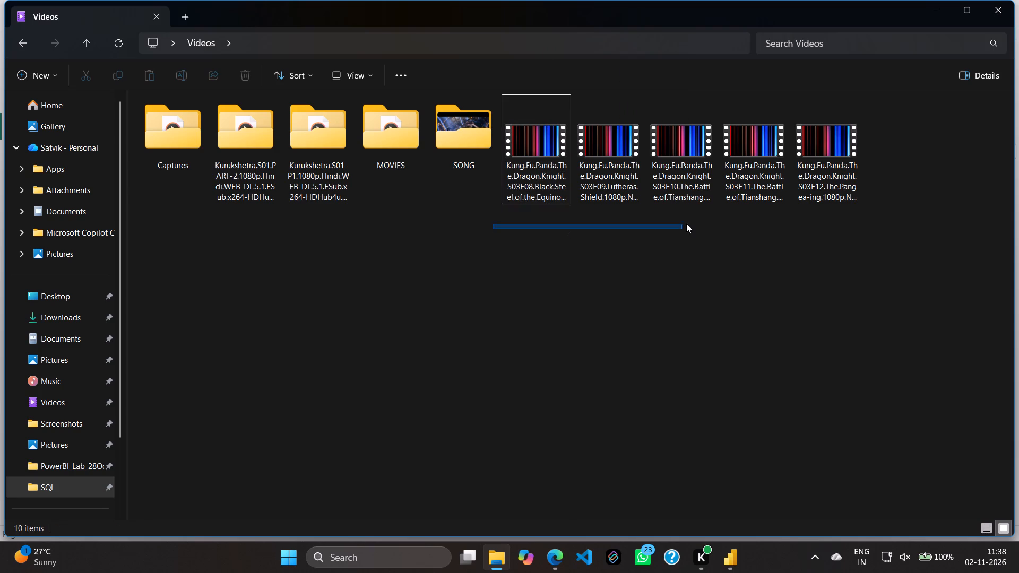
{"action": "left_click_drag", "start_coordinate": [686, 223], "coordinate": [929, 132]}
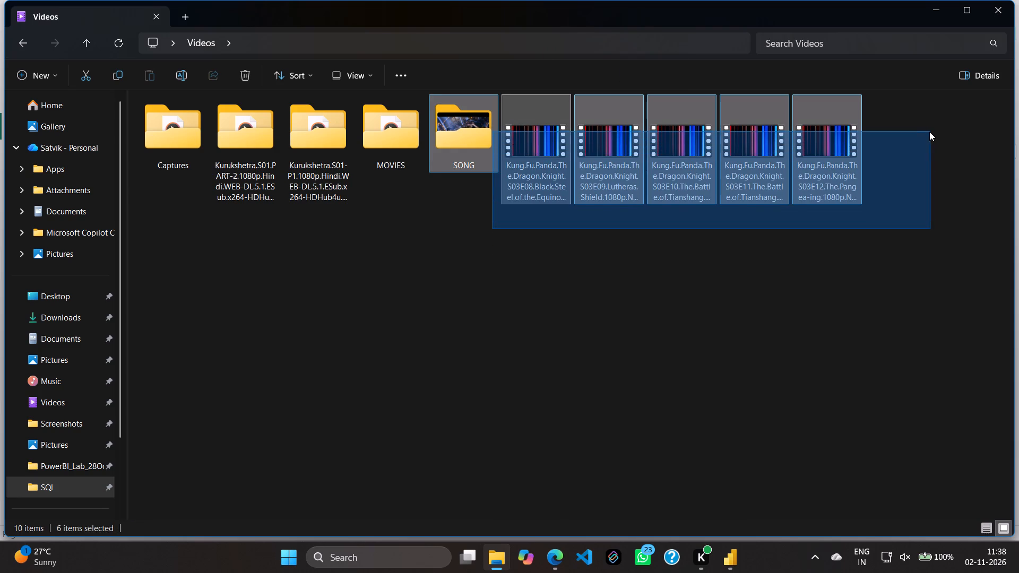
{"action": "left_click_drag", "start_coordinate": [929, 132], "coordinate": [909, 229]}
{"action": "left_click_drag", "start_coordinate": [908, 250], "coordinate": [865, 189]}
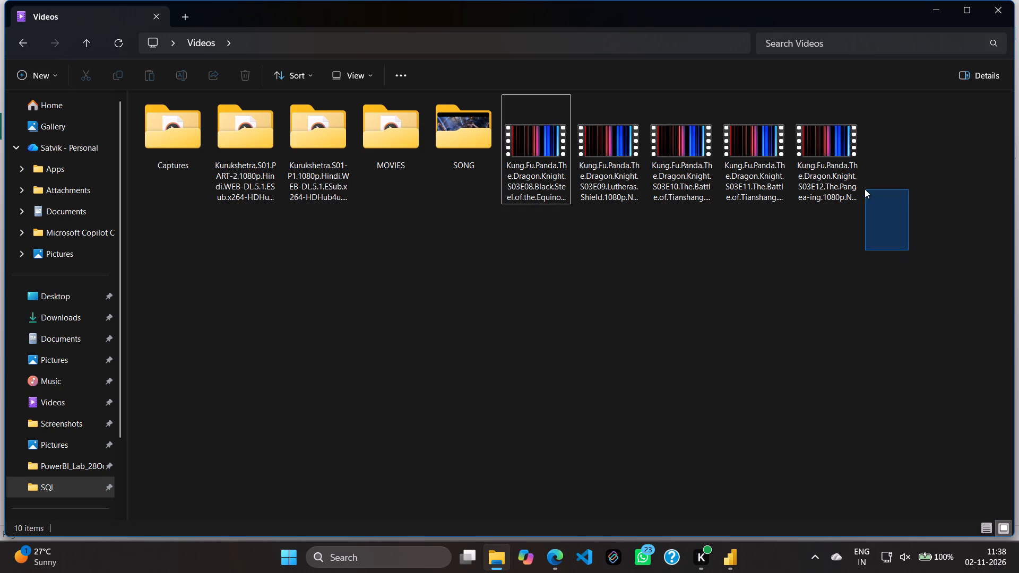
{"action": "left_click_drag", "start_coordinate": [865, 189], "coordinate": [559, 135]}
{"action": "key", "text": "Delete"}
{"action": "left_click", "coordinate": [603, 215]}
{"action": "triple_click", "coordinate": [659, 257]}
{"action": "double_click", "coordinate": [659, 257]}
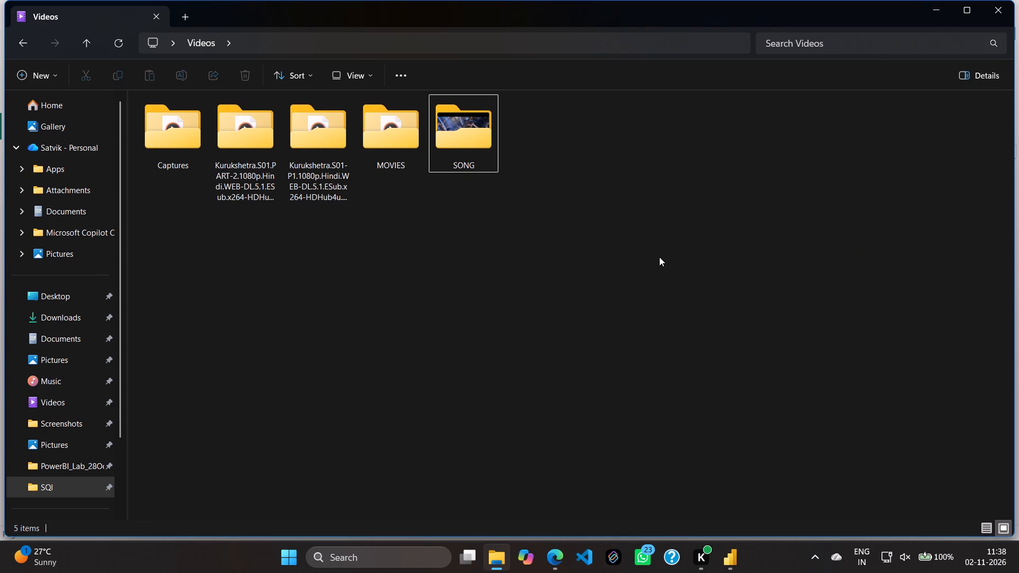
{"action": "left_click", "coordinate": [998, 7]}
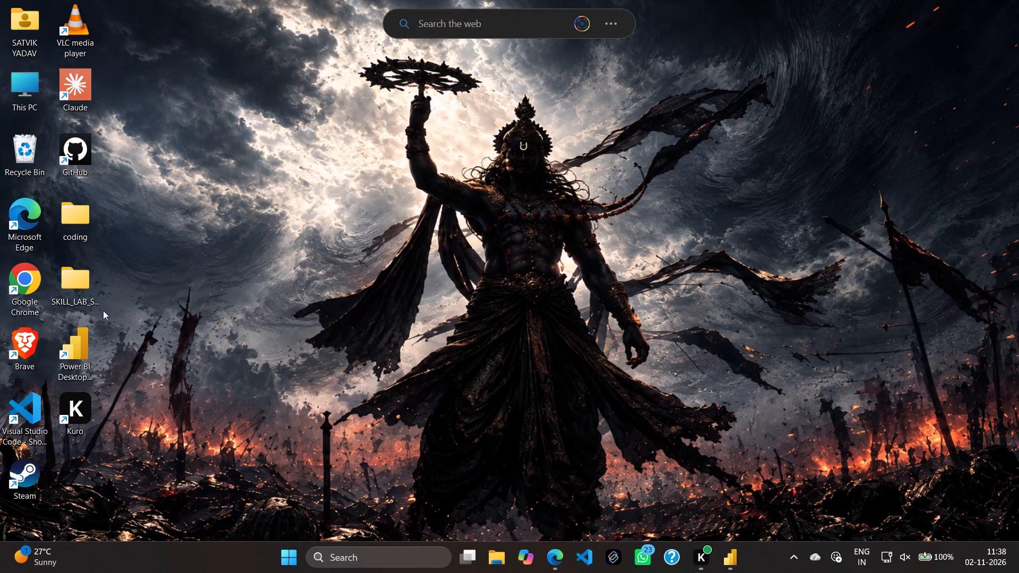
Open the Recycle Bin from the desktop and permanently delete all the items in it.
{"action": "double_click", "coordinate": [29, 158]}
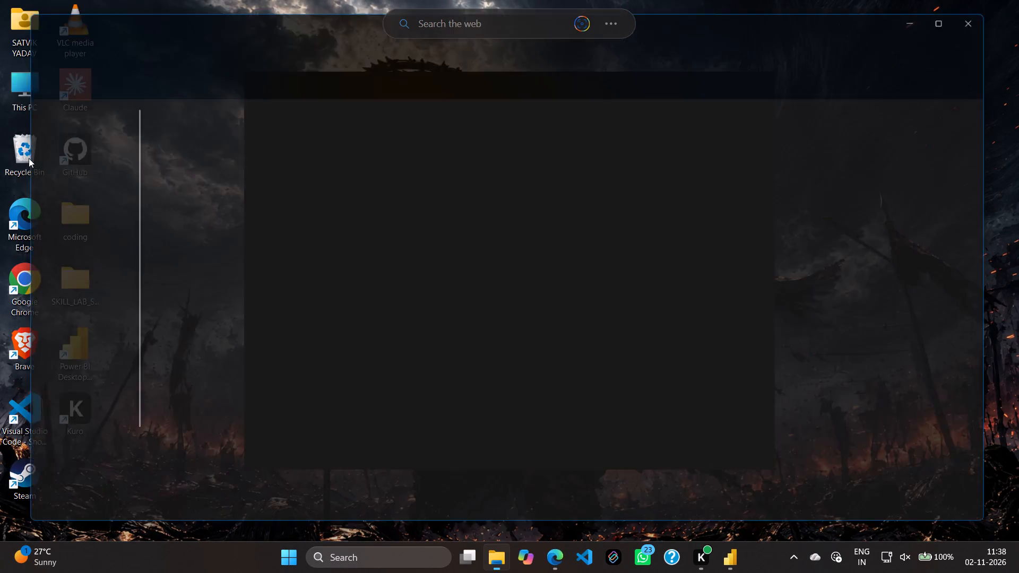
{"action": "scroll", "coordinate": [232, 163], "scroll_direction": "down", "scroll_amount": 20}
{"action": "scroll", "coordinate": [232, 163], "scroll_direction": "down", "scroll_amount": 3}
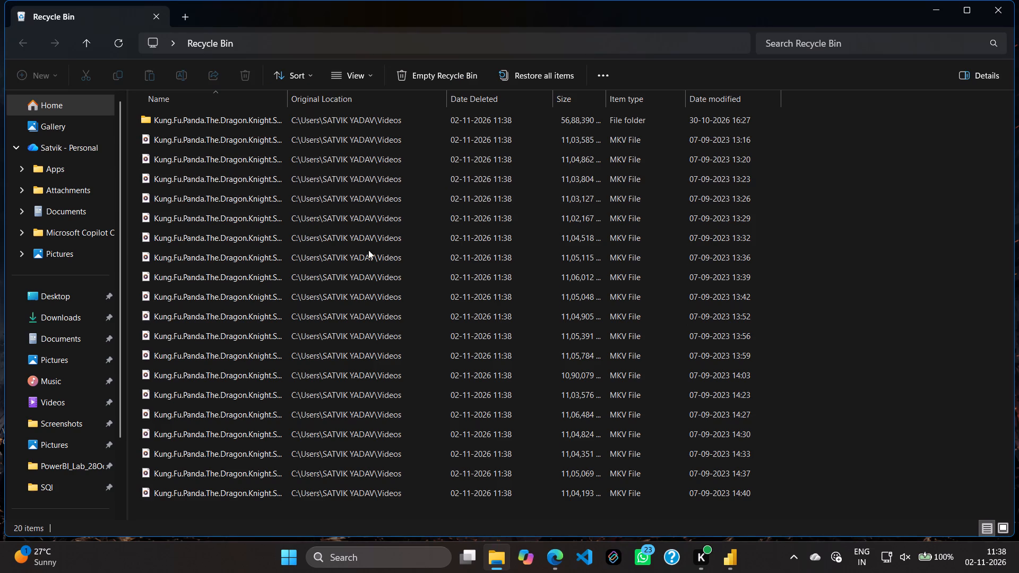
{"action": "scroll", "coordinate": [641, 293], "scroll_direction": "down", "scroll_amount": 9}
{"action": "scroll", "coordinate": [642, 299], "scroll_direction": "up", "scroll_amount": 10}
{"action": "scroll", "coordinate": [642, 300], "scroll_direction": "down", "scroll_amount": 10}
{"action": "key", "text": "ctrl+a"}
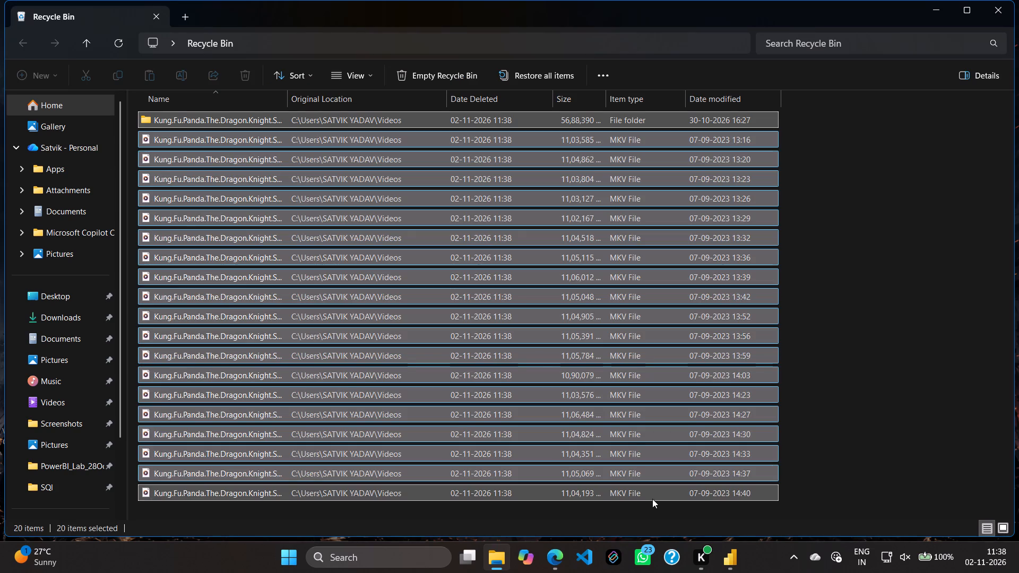
{"action": "key", "text": "Delete"}
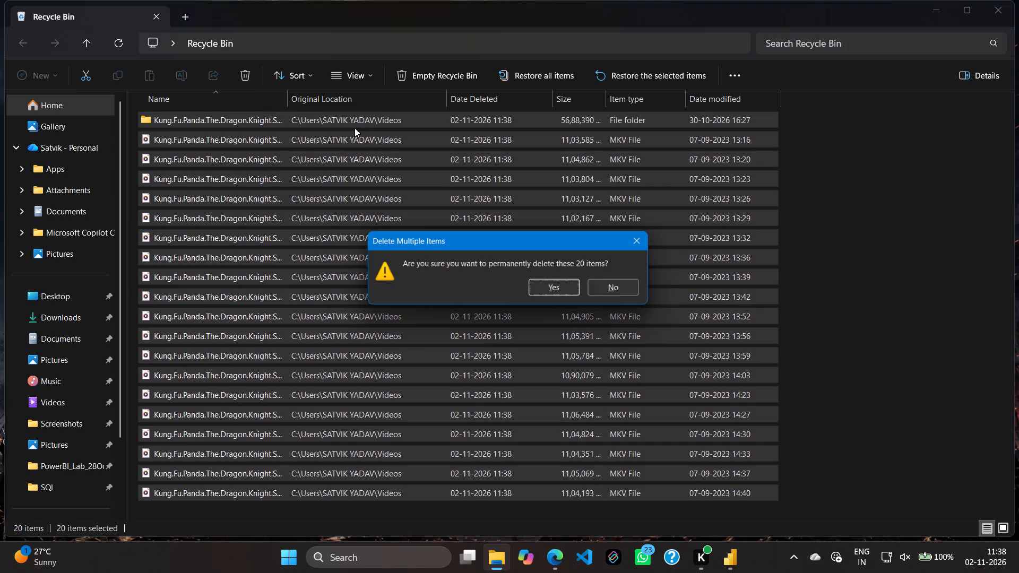
{"action": "left_click", "coordinate": [577, 289]}
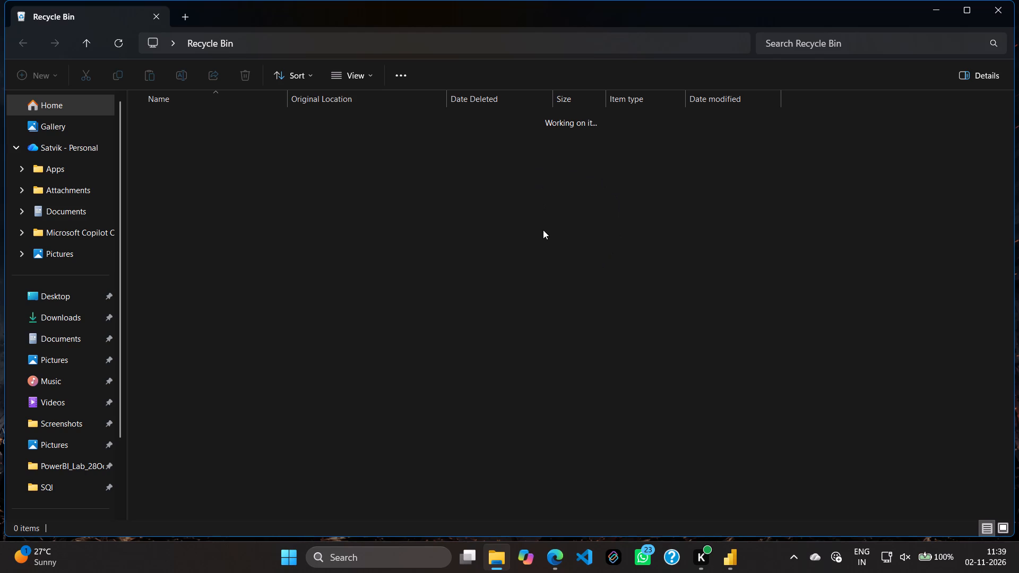
Maximize the Recycle Bin window, check what the Videos folder still contains, and close the window.
{"action": "double_click", "coordinate": [712, 14]}
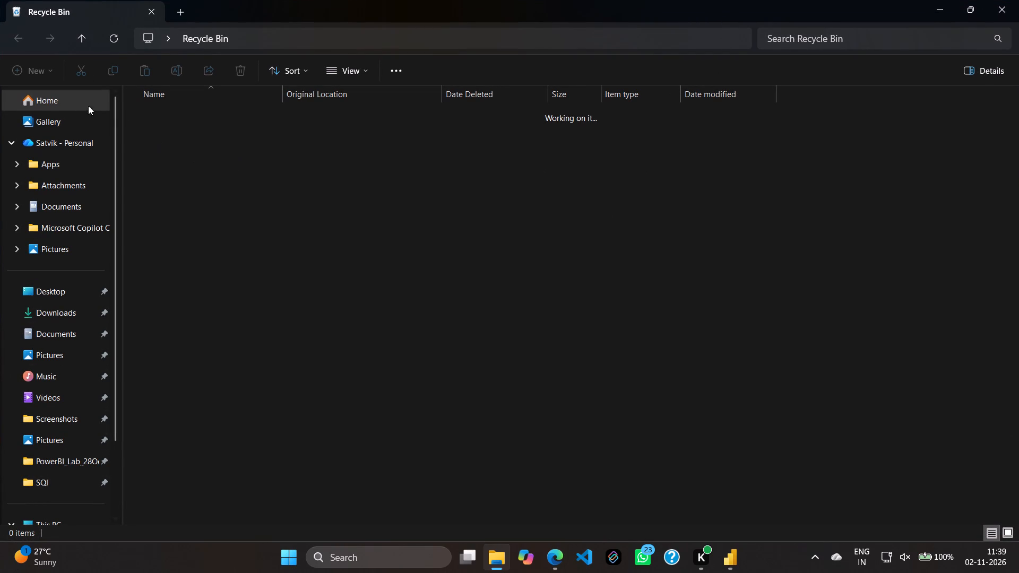
{"action": "scroll", "coordinate": [18, 136], "scroll_direction": "up", "scroll_amount": 6}
{"action": "left_click", "coordinate": [57, 389]}
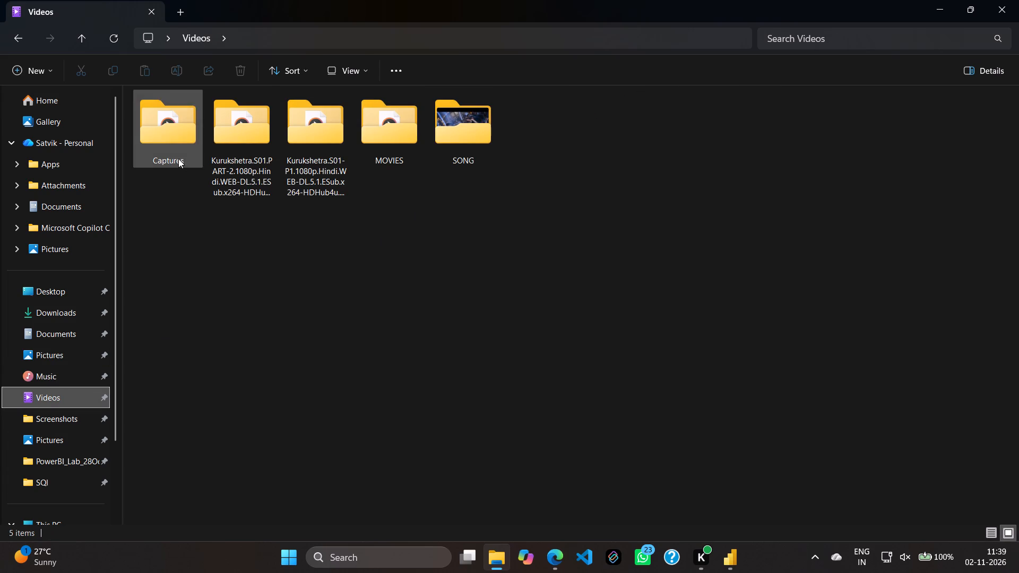
{"action": "left_click", "coordinate": [1016, 0]}
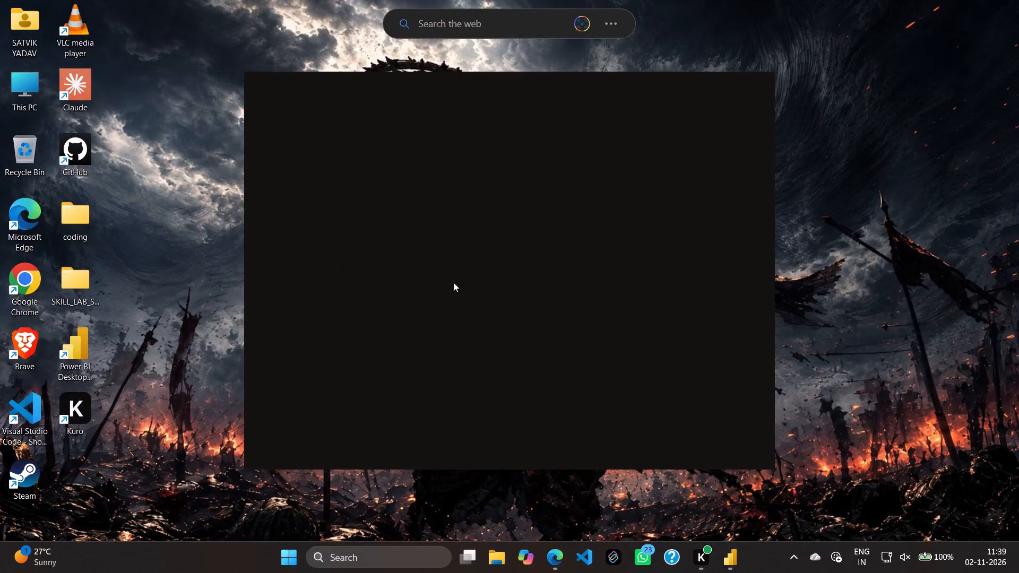
Reopen File Explorer, look through the recent files on its Home page, check the Videos folder again and close the window.
{"action": "left_click", "coordinate": [505, 557]}
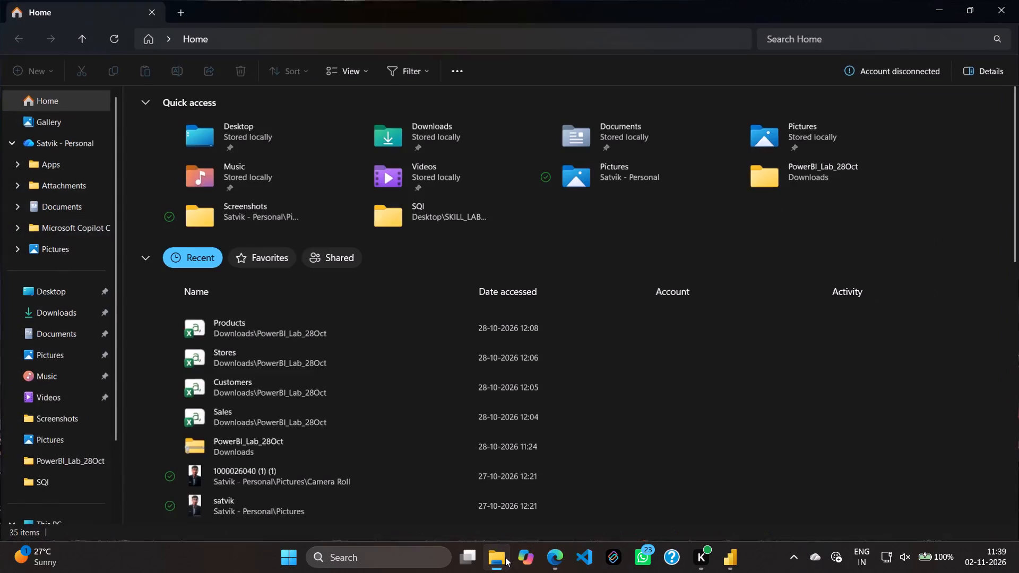
{"action": "scroll", "coordinate": [231, 336], "scroll_direction": "down", "scroll_amount": 6}
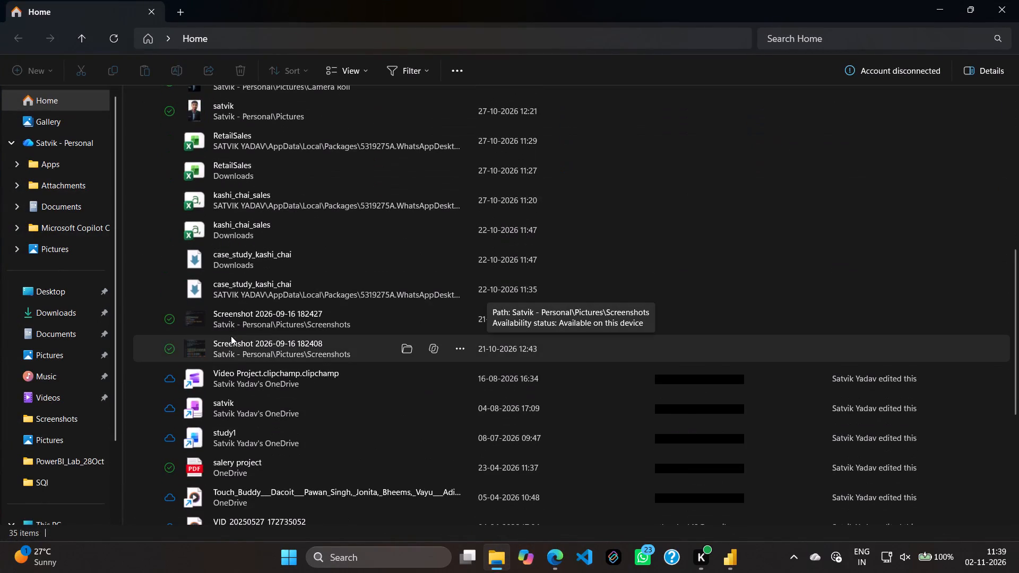
{"action": "scroll", "coordinate": [262, 392], "scroll_direction": "down", "scroll_amount": 2}
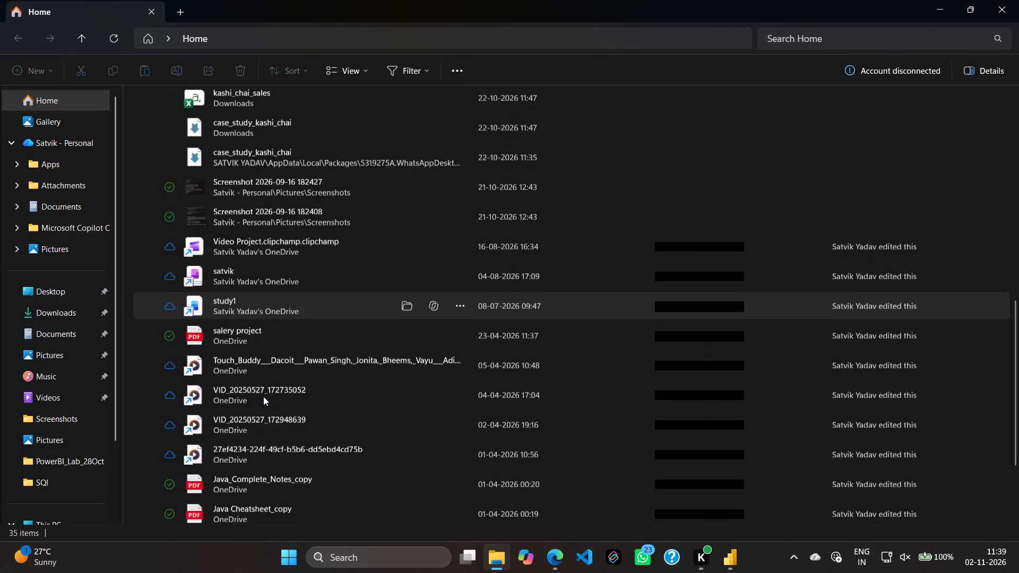
{"action": "scroll", "coordinate": [263, 396], "scroll_direction": "down", "scroll_amount": 11}
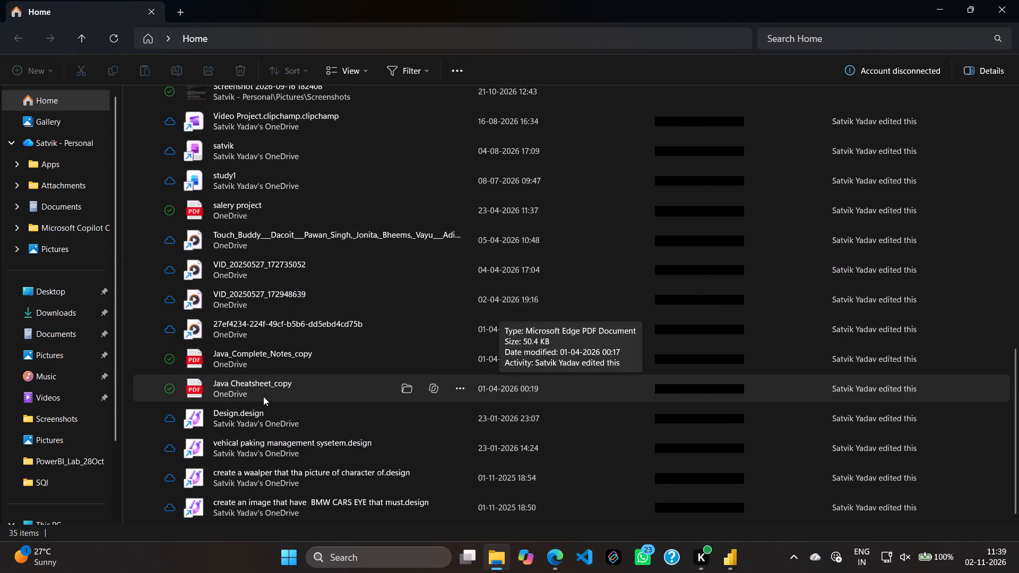
{"action": "scroll", "coordinate": [263, 396], "scroll_direction": "down", "scroll_amount": 2}
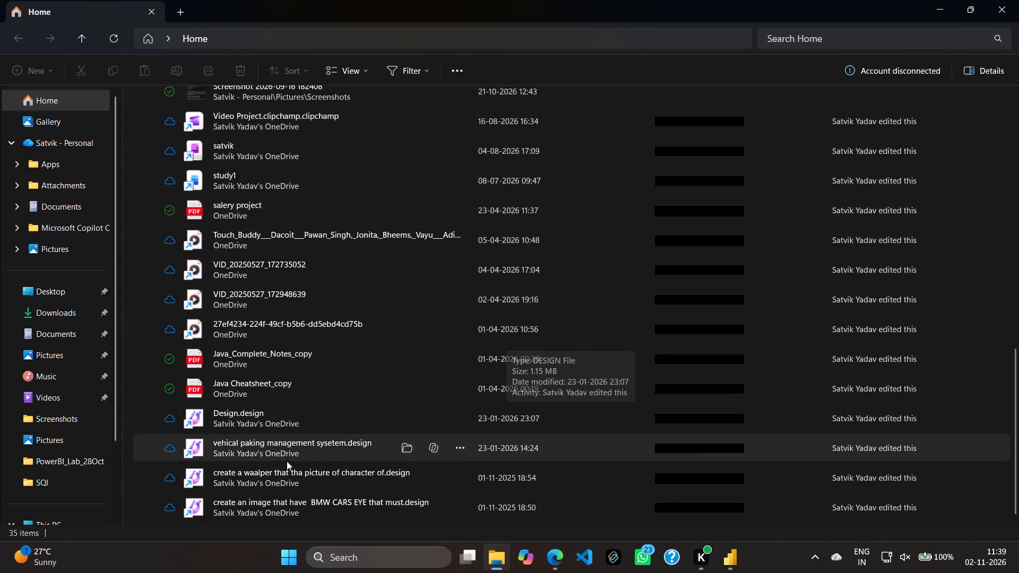
{"action": "left_click", "coordinate": [46, 393]}
{"action": "left_click", "coordinate": [1001, 4]}
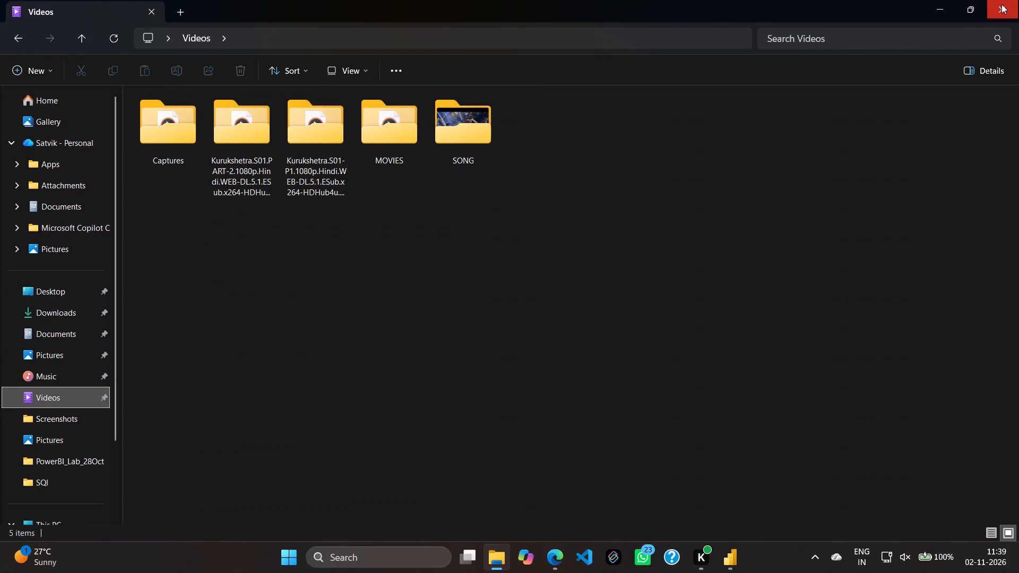
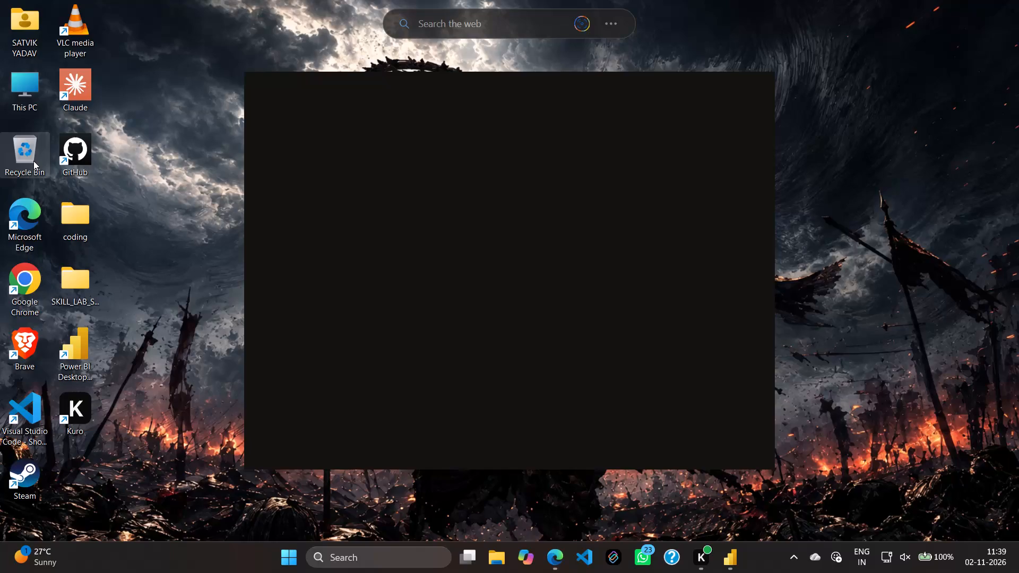
Open the Recycle Bin from the desktop to check its contents and close the window.
{"action": "double_click", "coordinate": [33, 161]}
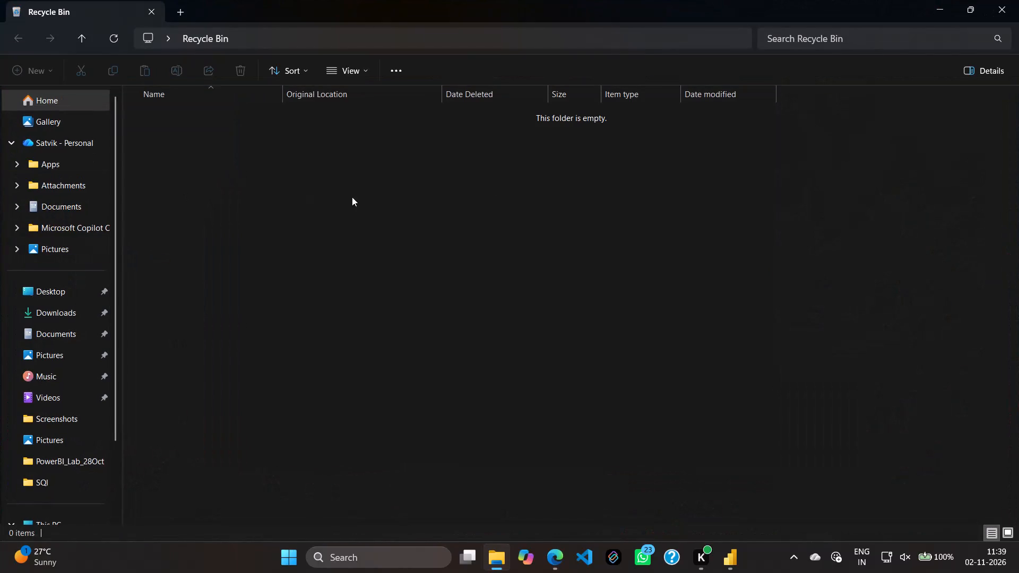
{"action": "double_click", "coordinate": [531, 172]}
{"action": "left_click", "coordinate": [993, 0]}
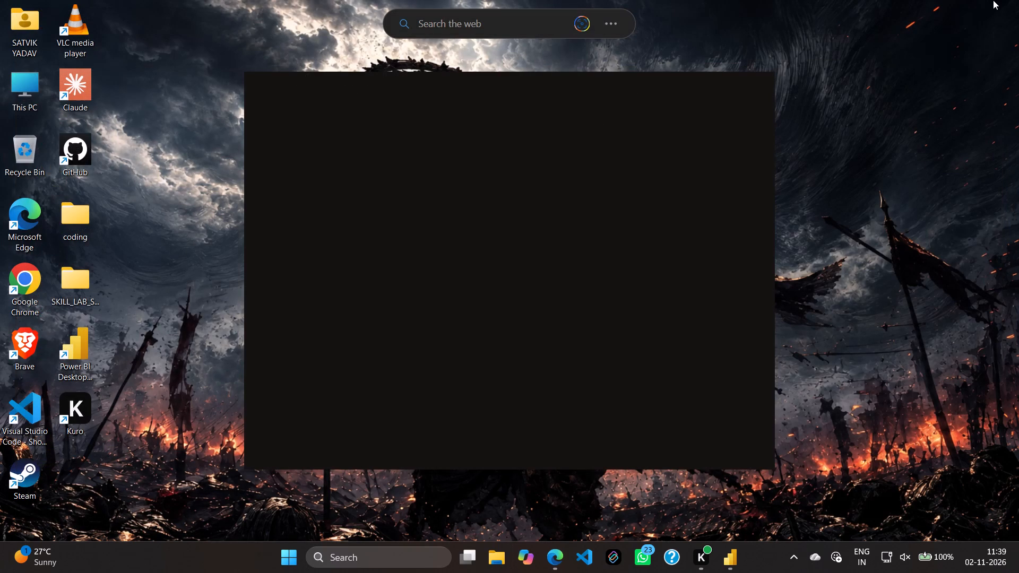
Open the %TEMP% folder through Run and delete everything in it, skipping all items that are in use.
{"action": "key", "text": "super+r"}
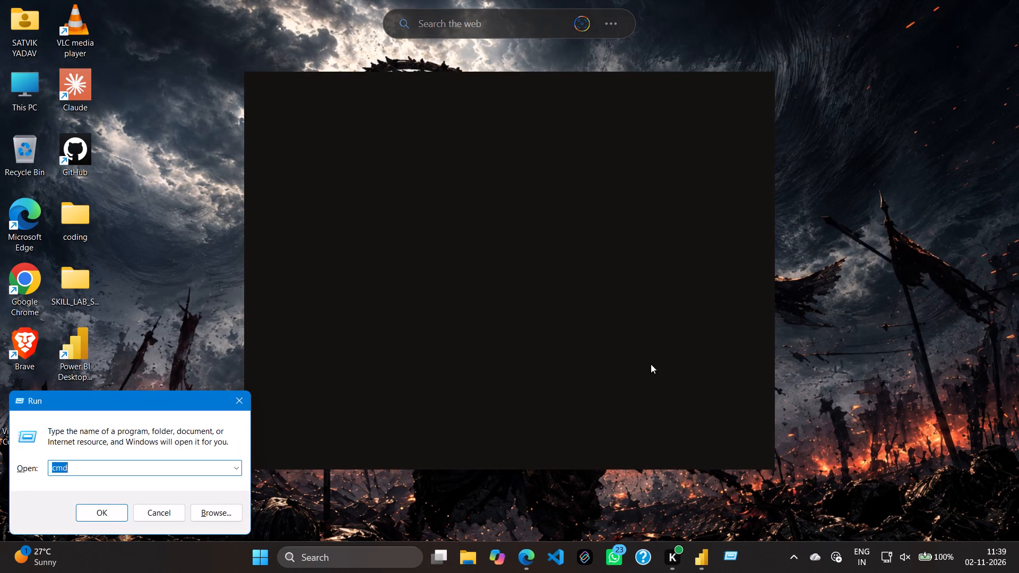
{"action": "left_click", "coordinate": [239, 467]}
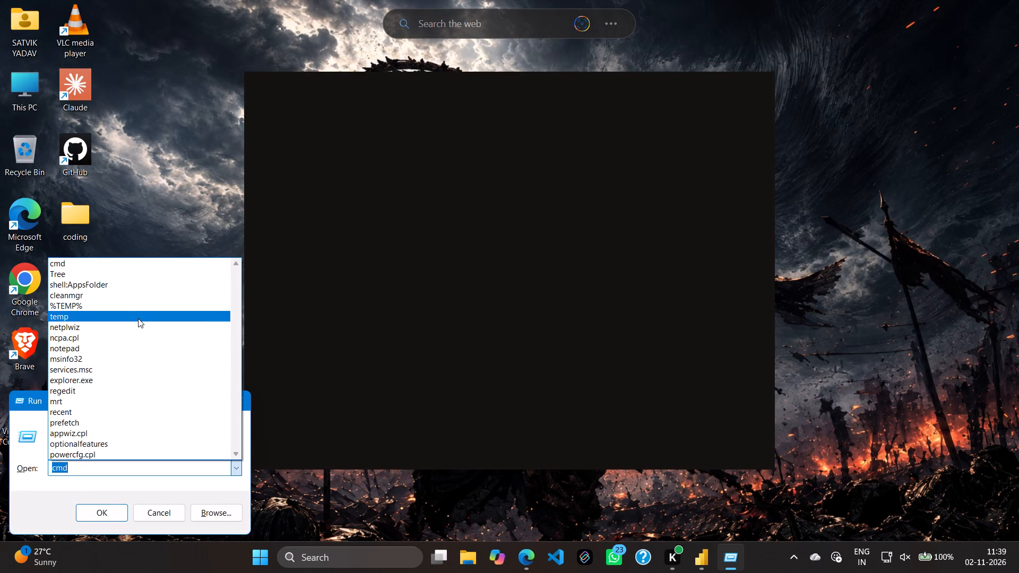
{"action": "left_click", "coordinate": [138, 309]}
{"action": "key", "text": "Return"}
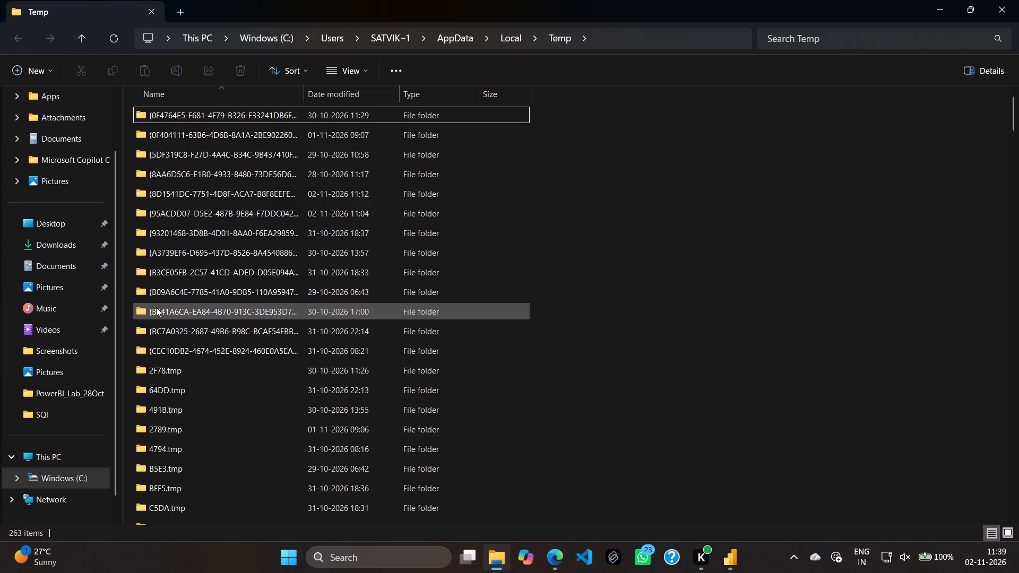
{"action": "key", "text": "ctrl+a"}
{"action": "key", "text": "Delete"}
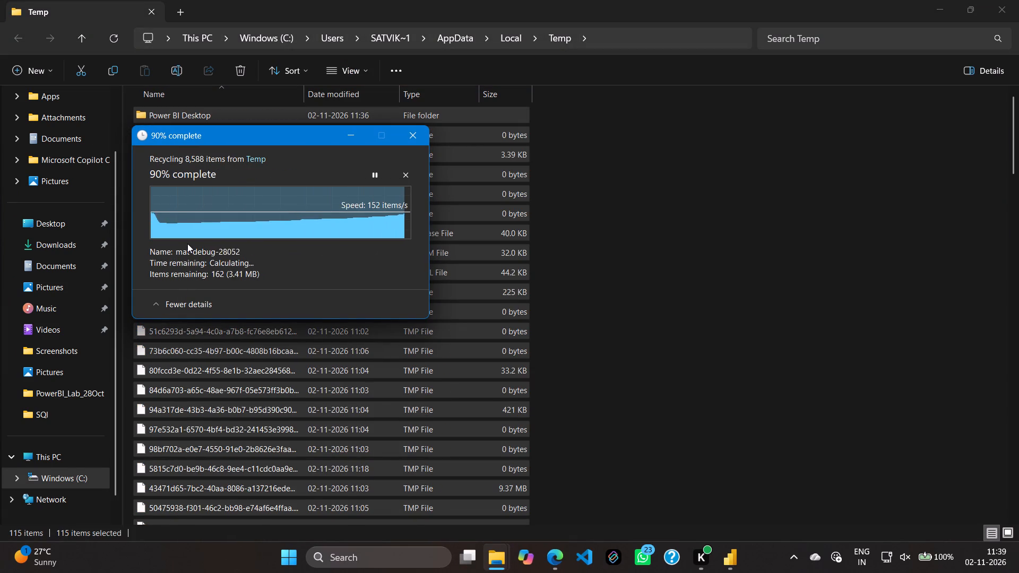
{"action": "left_click", "coordinate": [213, 251]}
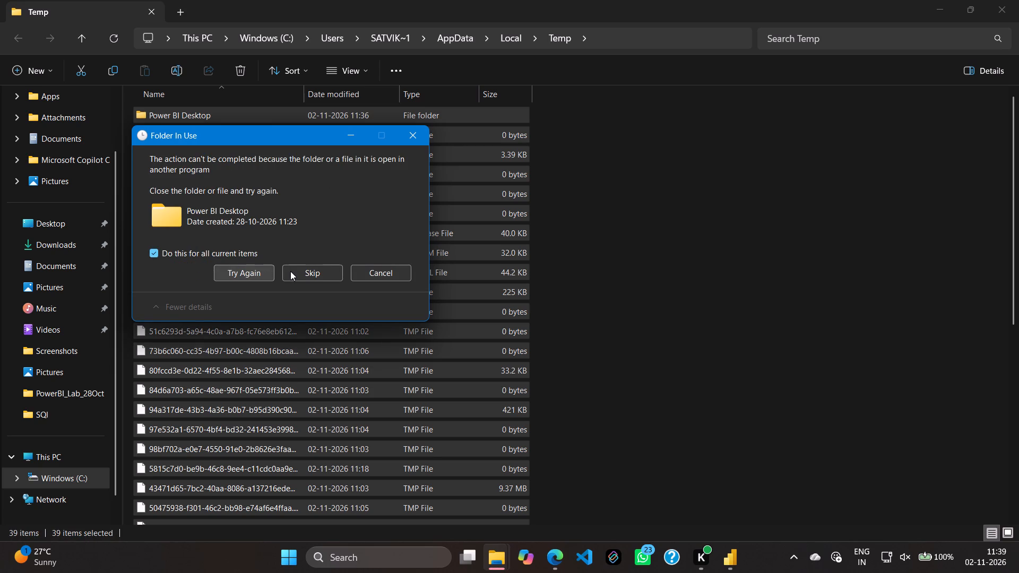
{"action": "left_click", "coordinate": [290, 271]}
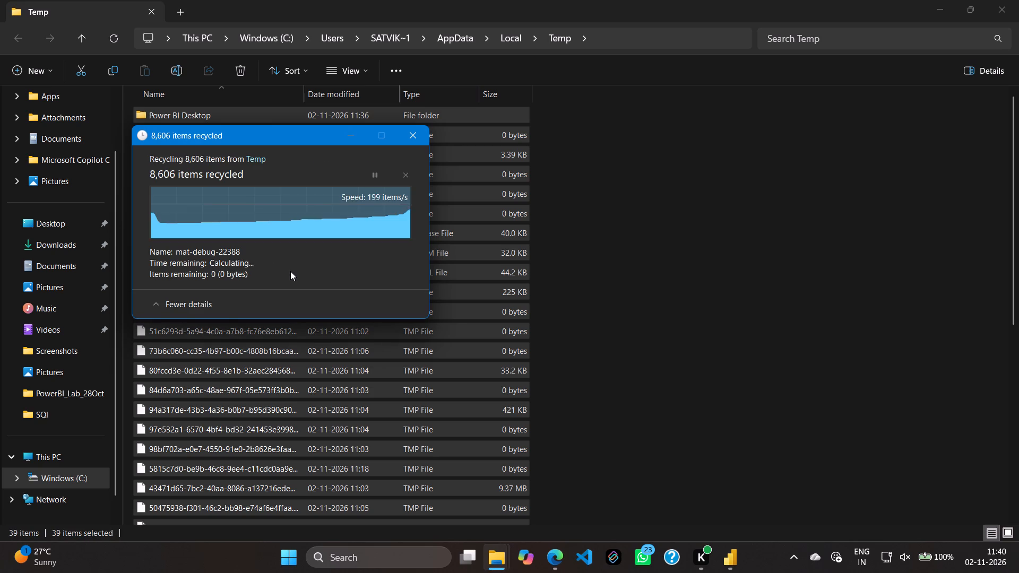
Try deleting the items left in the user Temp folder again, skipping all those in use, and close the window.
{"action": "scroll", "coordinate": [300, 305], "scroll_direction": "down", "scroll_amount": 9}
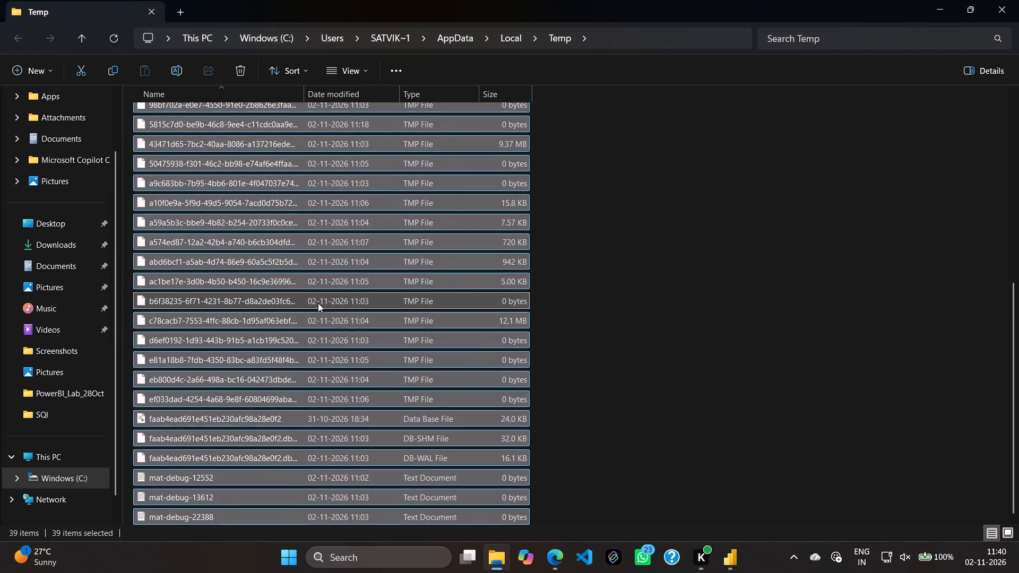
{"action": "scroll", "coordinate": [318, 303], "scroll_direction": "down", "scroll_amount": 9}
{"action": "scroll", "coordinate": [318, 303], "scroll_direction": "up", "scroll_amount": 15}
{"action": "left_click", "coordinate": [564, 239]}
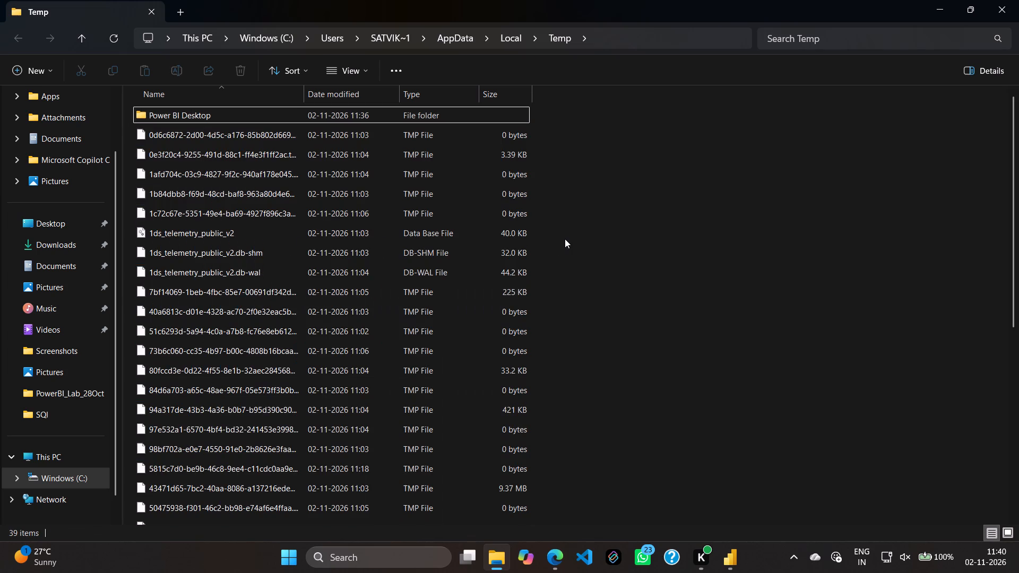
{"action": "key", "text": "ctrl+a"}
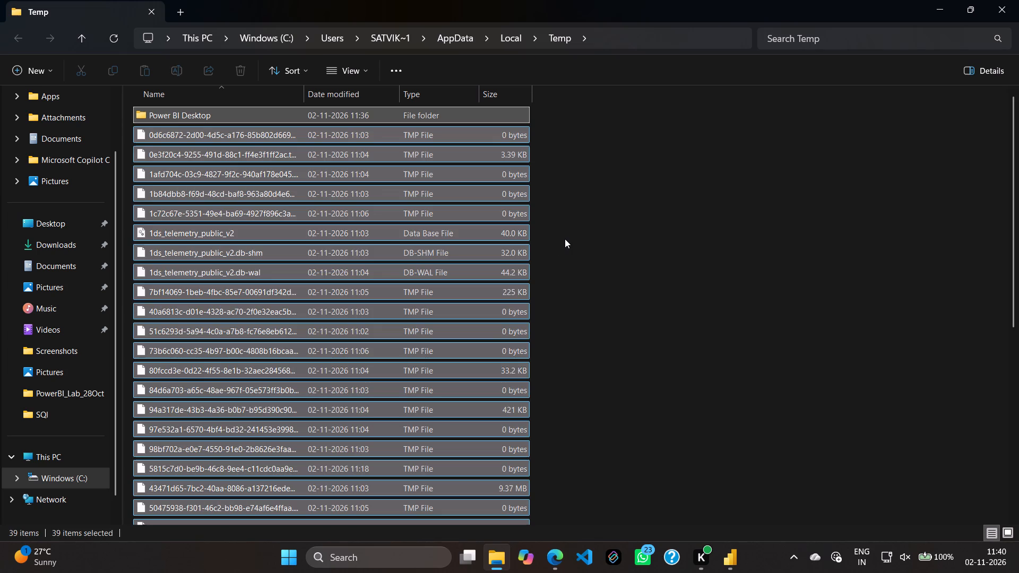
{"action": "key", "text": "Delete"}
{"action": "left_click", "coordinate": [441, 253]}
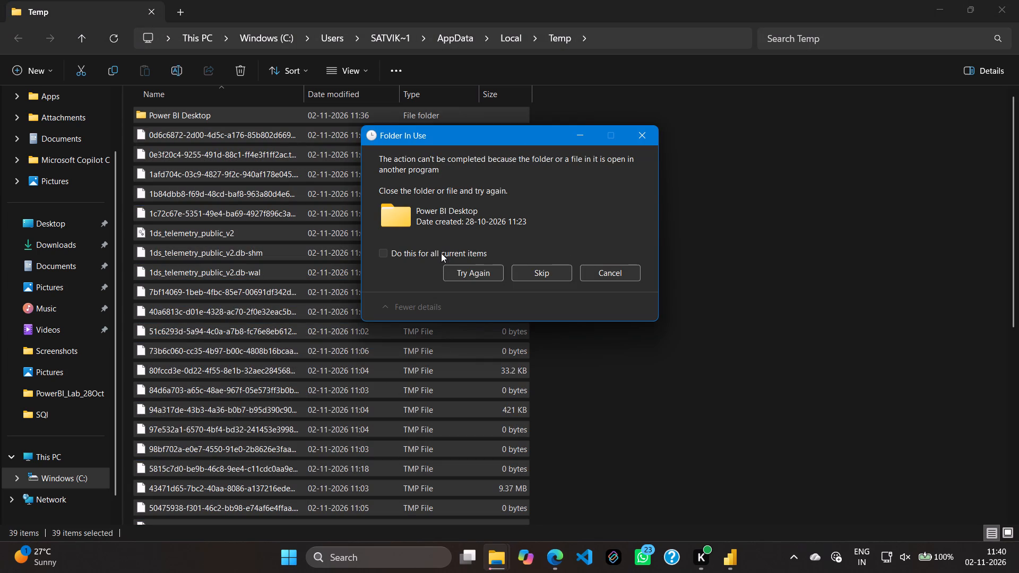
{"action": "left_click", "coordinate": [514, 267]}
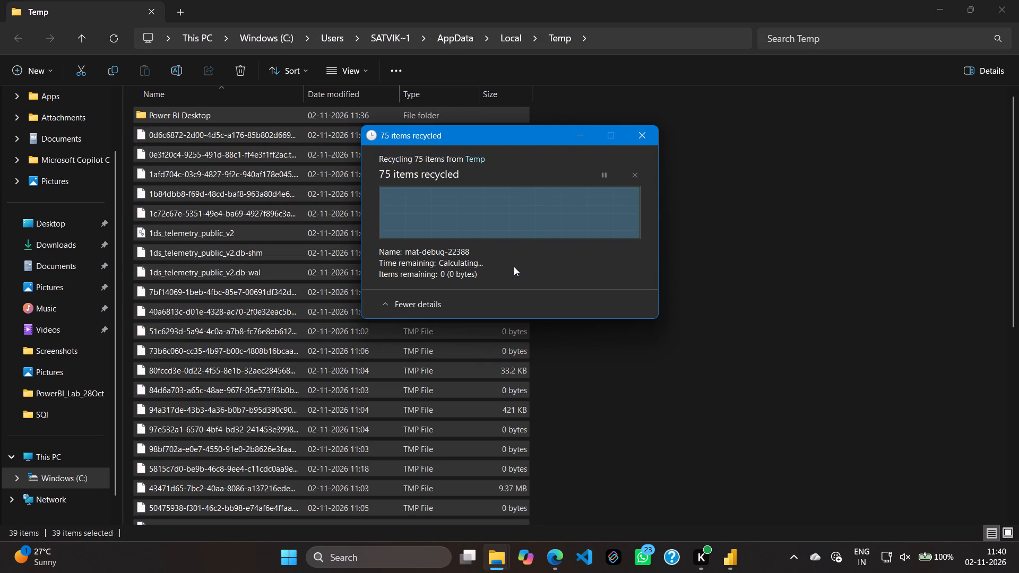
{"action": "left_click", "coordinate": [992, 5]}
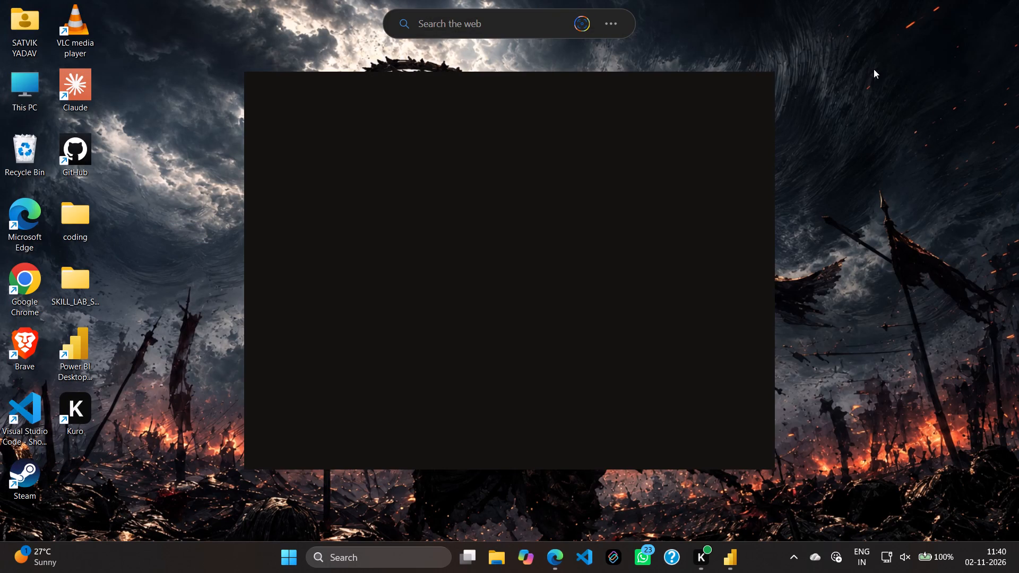
Open the Windows Temp folder by running temp, delete all its items, skipping those in use, and close the window.
{"action": "key", "text": "ctrl+r"}
{"action": "key", "text": "ctrl+r"}
{"action": "key", "text": "super+r"}
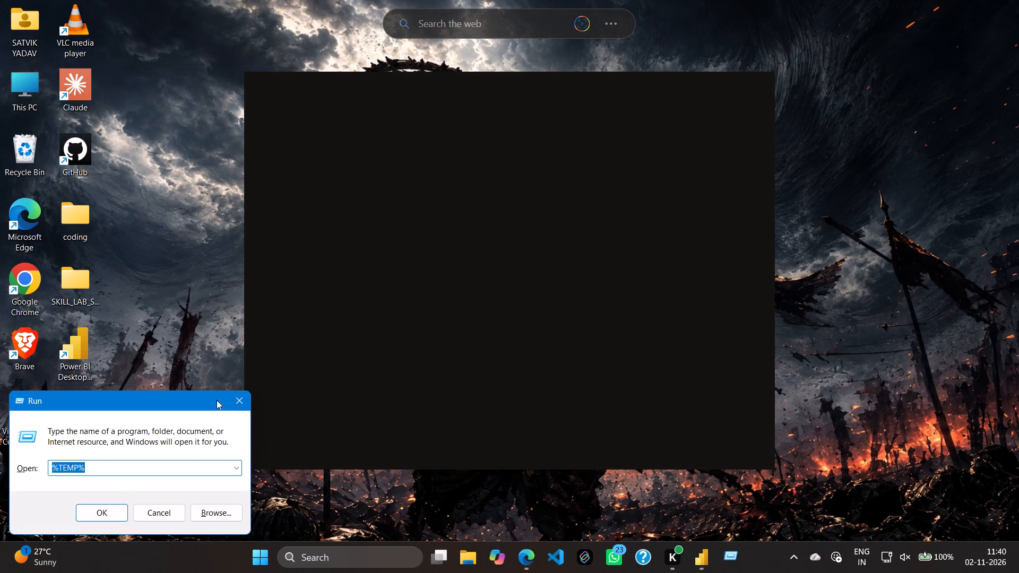
{"action": "left_click", "coordinate": [238, 466]}
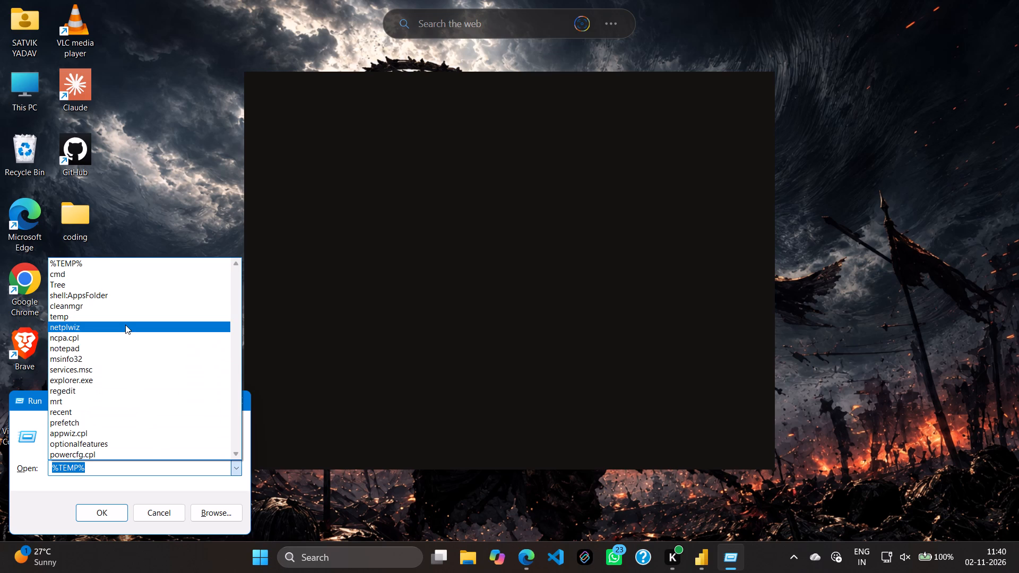
{"action": "left_click", "coordinate": [125, 315]}
{"action": "left_click", "coordinate": [90, 514]}
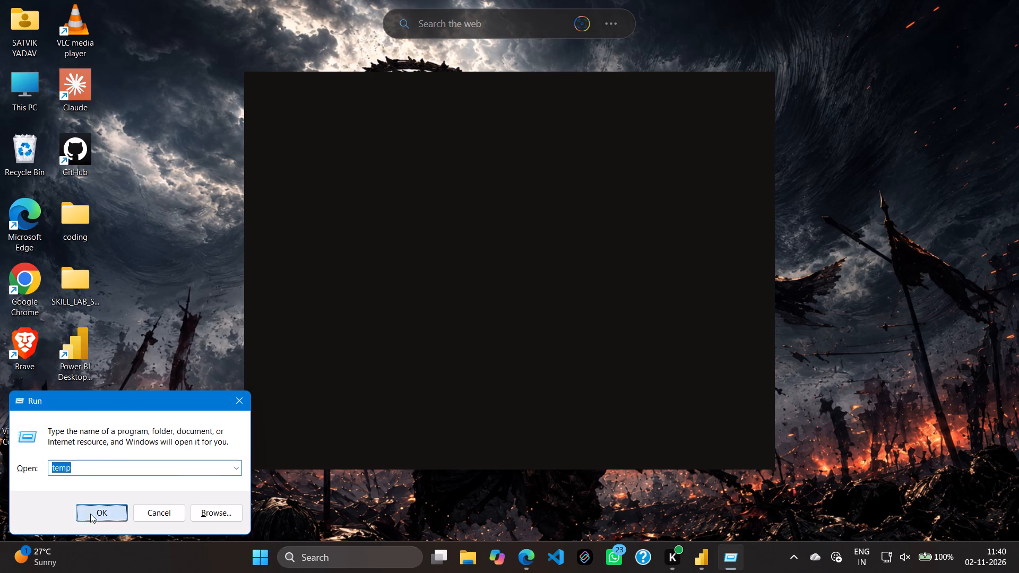
{"action": "left_click", "coordinate": [285, 283]}
{"action": "key", "text": "ctrl+a"}
{"action": "key", "text": "ctrl+a"}
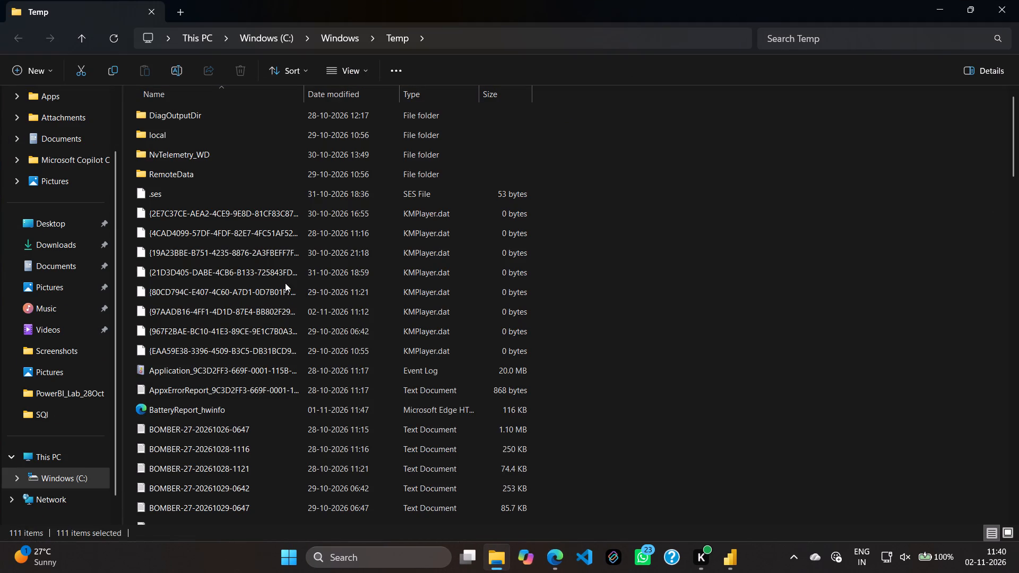
{"action": "key", "text": "Delete"}
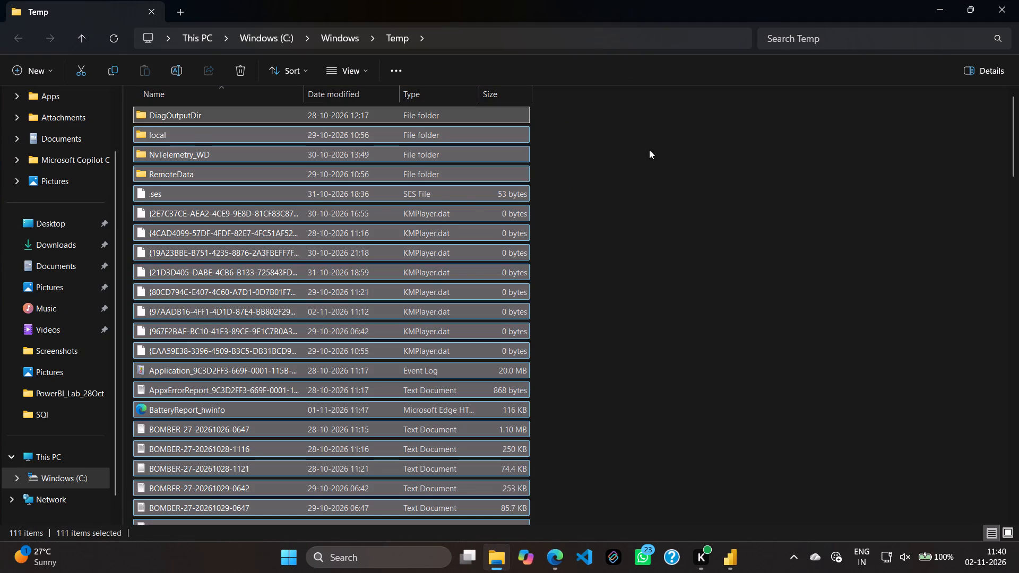
{"action": "left_click", "coordinate": [467, 256]}
{"action": "left_click", "coordinate": [533, 276]}
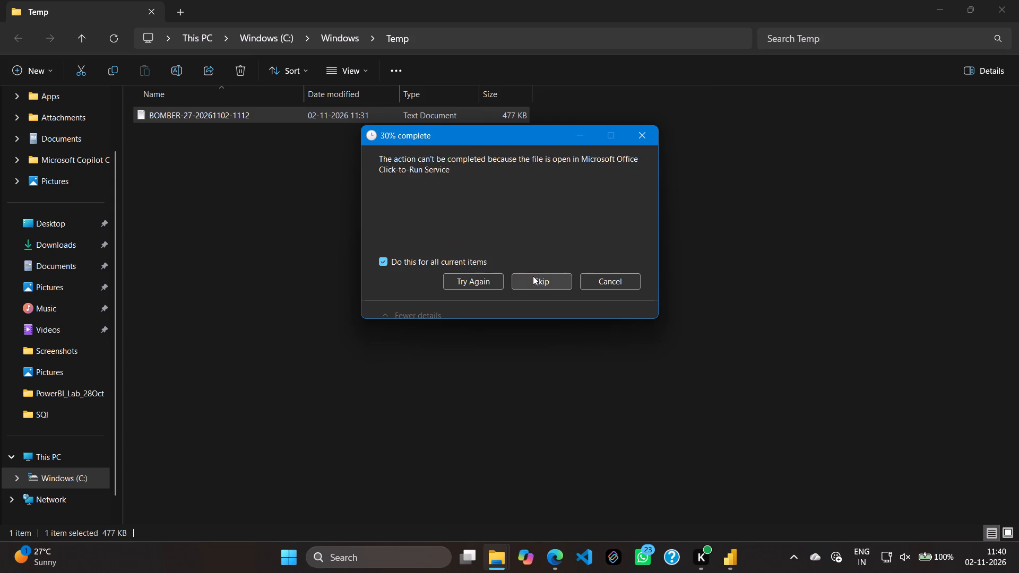
{"action": "left_click", "coordinate": [1014, 19]}
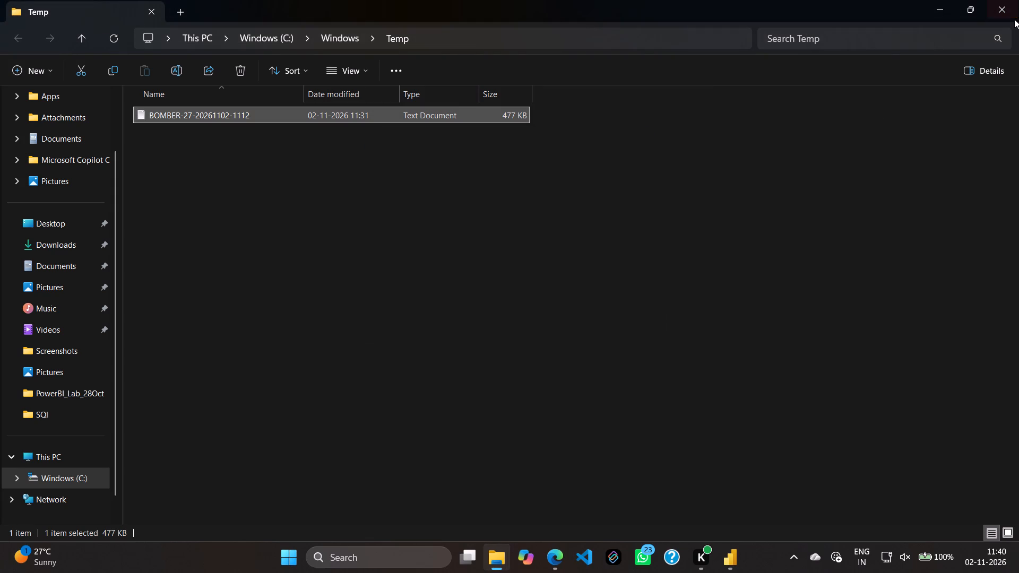
{"action": "left_click", "coordinate": [994, 7]}
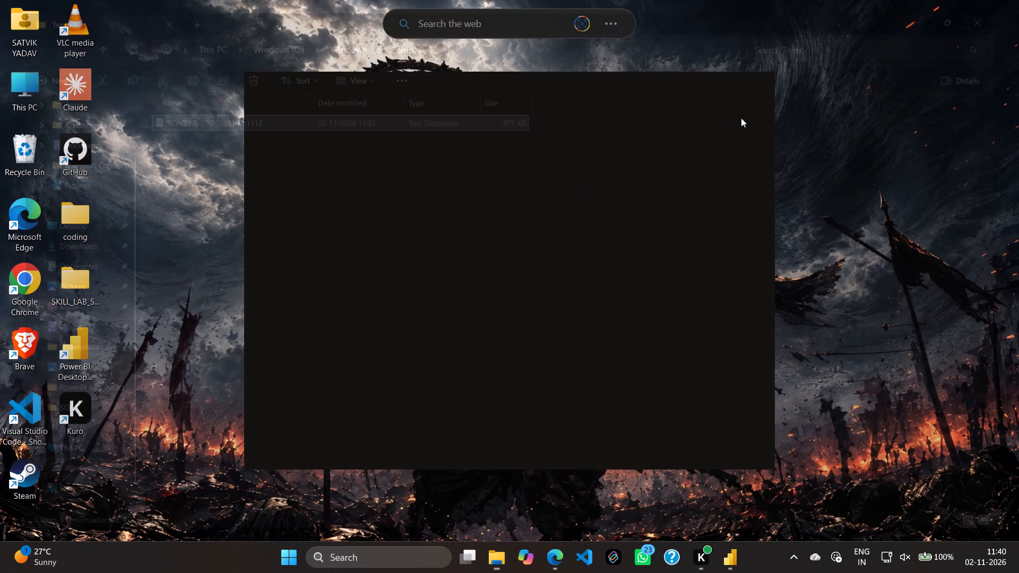
{"action": "left_click", "coordinate": [822, 116]}
Switch to the 1st day report in Power BI Desktop and add an Input slicer to Page 1.
{"action": "left_click", "coordinate": [732, 566]}
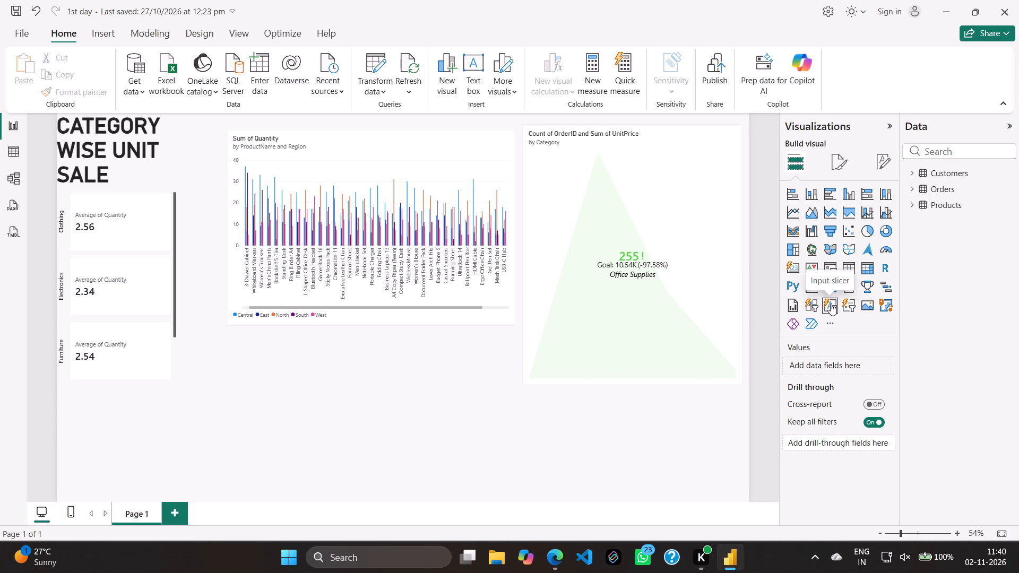
{"action": "left_click", "coordinate": [422, 415]}
{"action": "scroll", "coordinate": [422, 415], "scroll_direction": "down", "scroll_amount": 14}
{"action": "left_click_drag", "start_coordinate": [831, 303], "coordinate": [420, 359]}
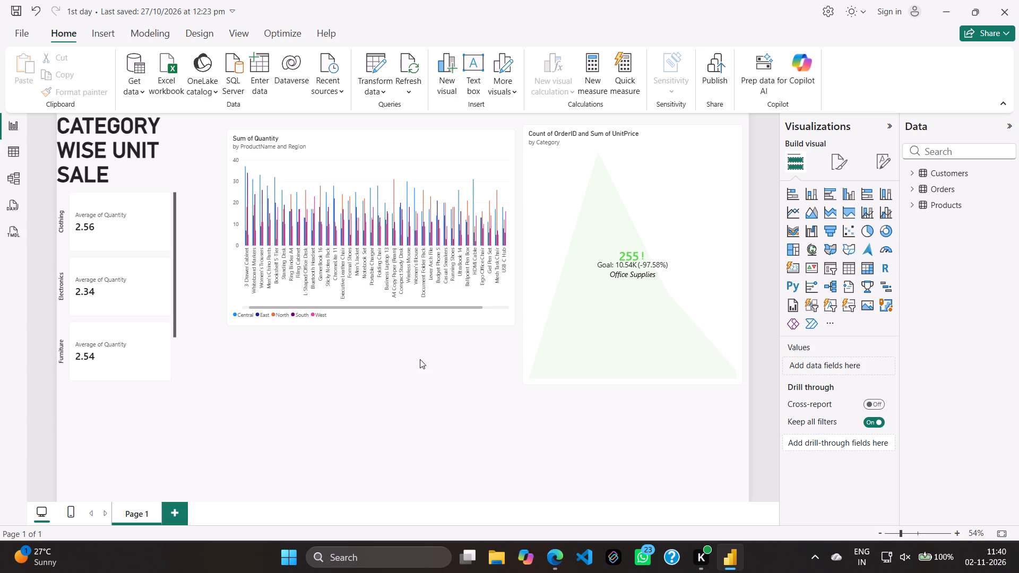
{"action": "left_click_drag", "start_coordinate": [420, 359], "coordinate": [303, 381]}
{"action": "left_click_drag", "start_coordinate": [826, 307], "coordinate": [361, 402]}
{"action": "left_click", "coordinate": [456, 488]}
{"action": "left_click", "coordinate": [834, 308]}
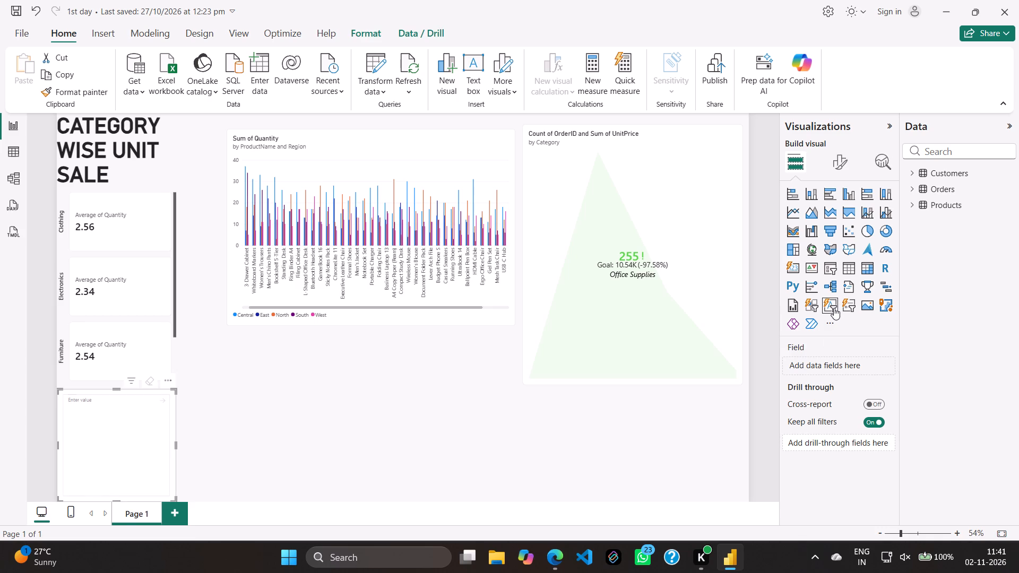
Move the input slicer below the Sum of Quantity chart, widen it to about the chart's width and extend it to the page bottom.
{"action": "left_click_drag", "start_coordinate": [158, 448], "coordinate": [285, 412]}
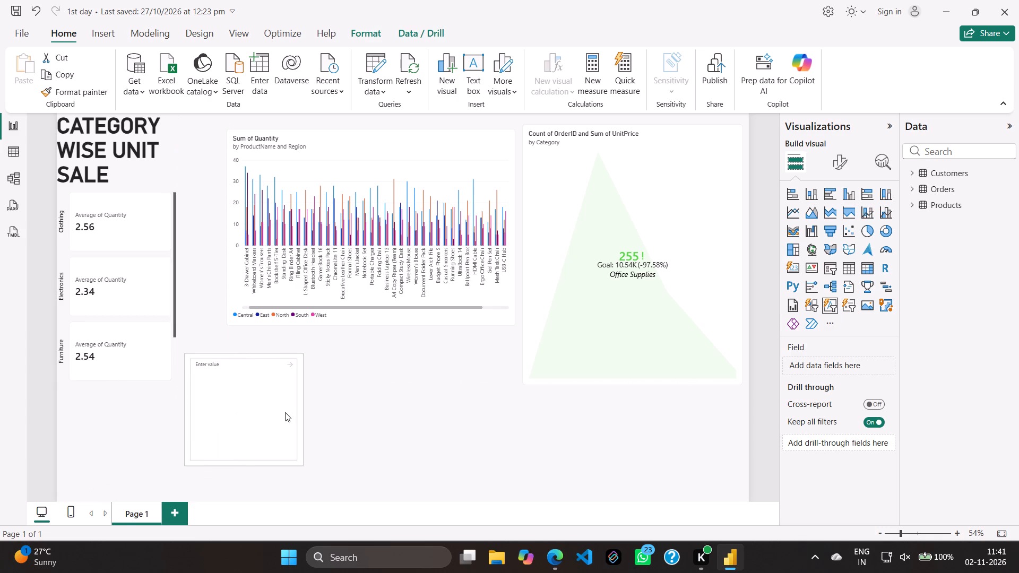
{"action": "left_click_drag", "start_coordinate": [285, 412], "coordinate": [286, 412]}
{"action": "left_click_drag", "start_coordinate": [304, 413], "coordinate": [491, 415]}
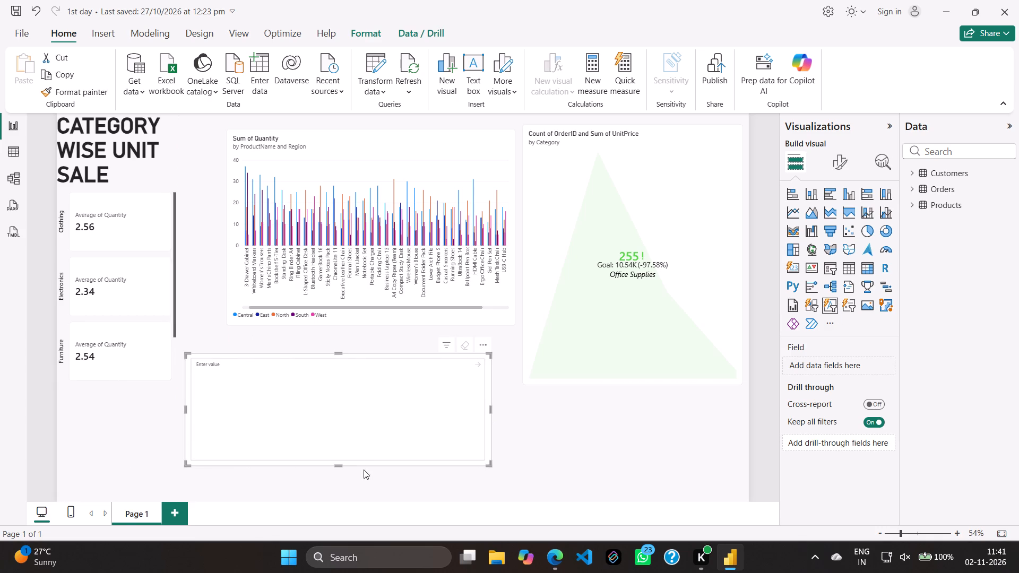
{"action": "left_click_drag", "start_coordinate": [340, 466], "coordinate": [339, 525]}
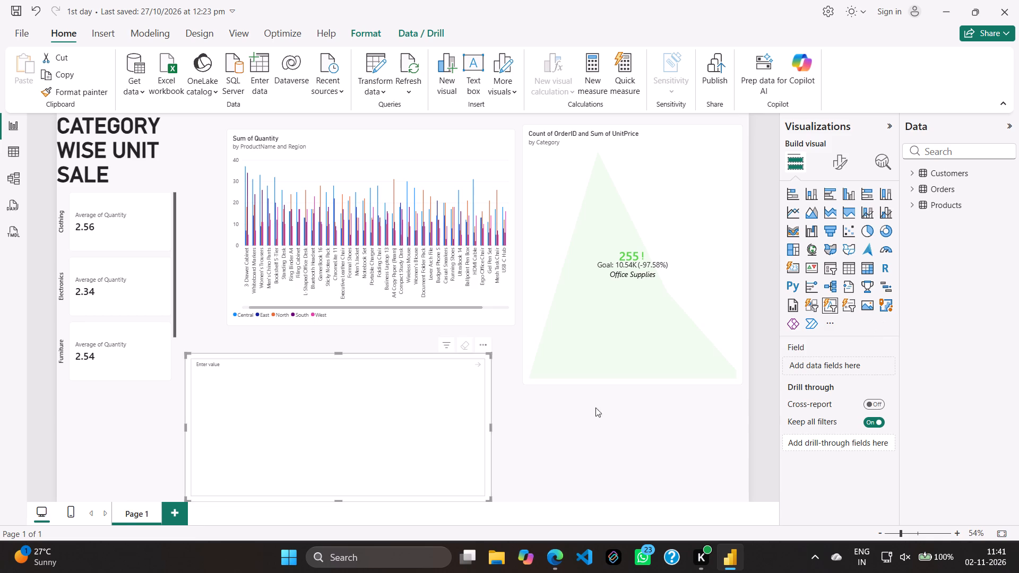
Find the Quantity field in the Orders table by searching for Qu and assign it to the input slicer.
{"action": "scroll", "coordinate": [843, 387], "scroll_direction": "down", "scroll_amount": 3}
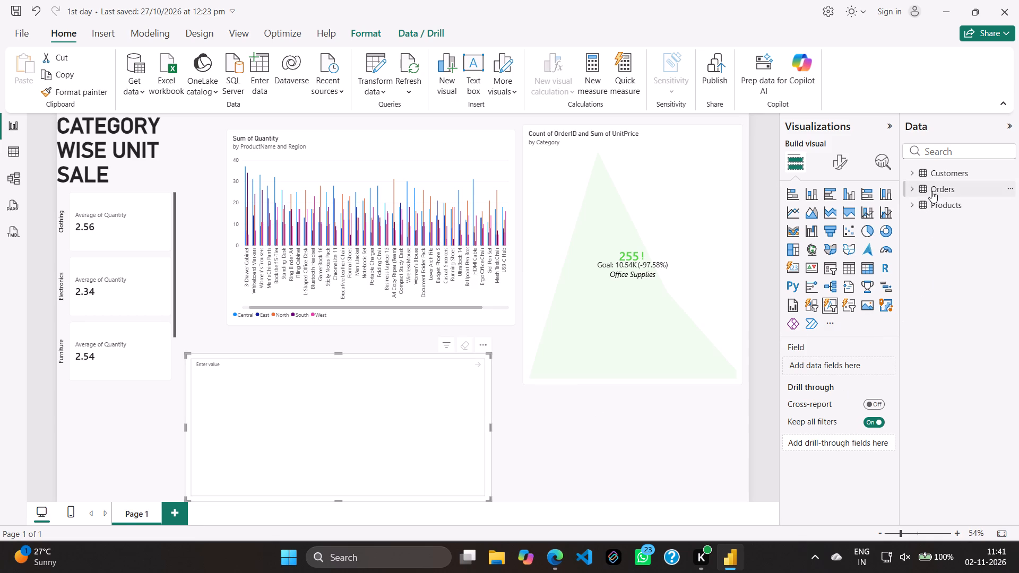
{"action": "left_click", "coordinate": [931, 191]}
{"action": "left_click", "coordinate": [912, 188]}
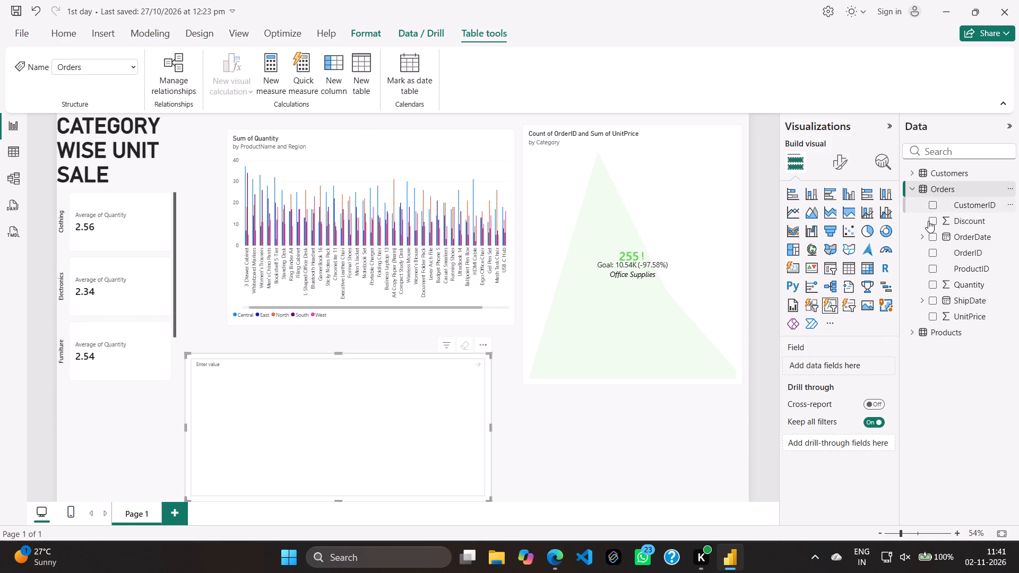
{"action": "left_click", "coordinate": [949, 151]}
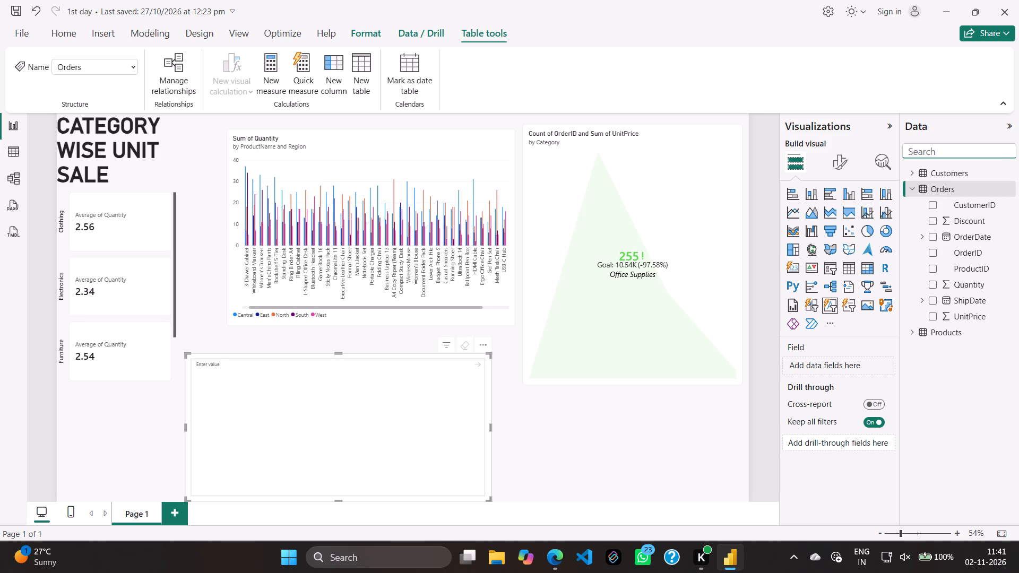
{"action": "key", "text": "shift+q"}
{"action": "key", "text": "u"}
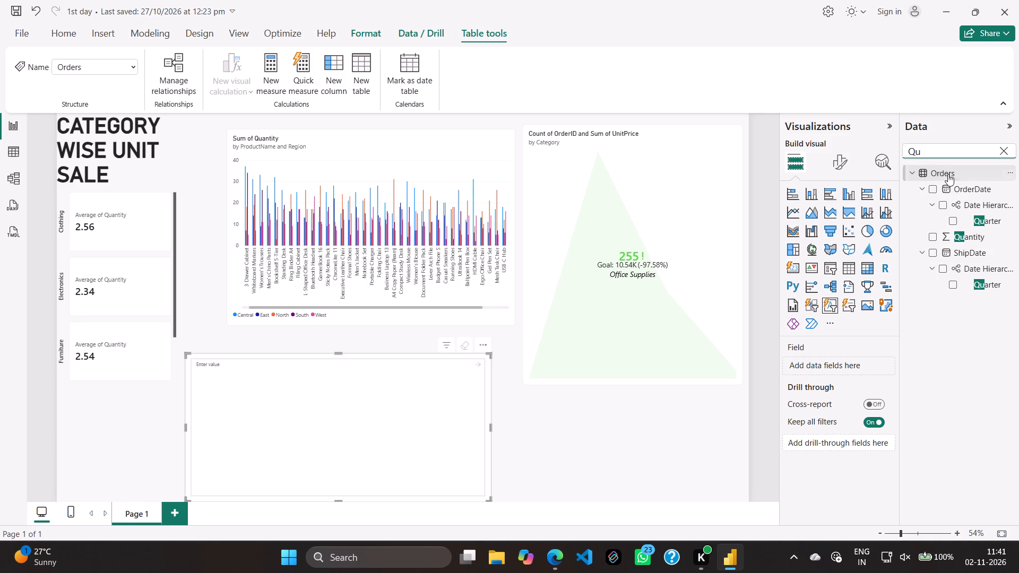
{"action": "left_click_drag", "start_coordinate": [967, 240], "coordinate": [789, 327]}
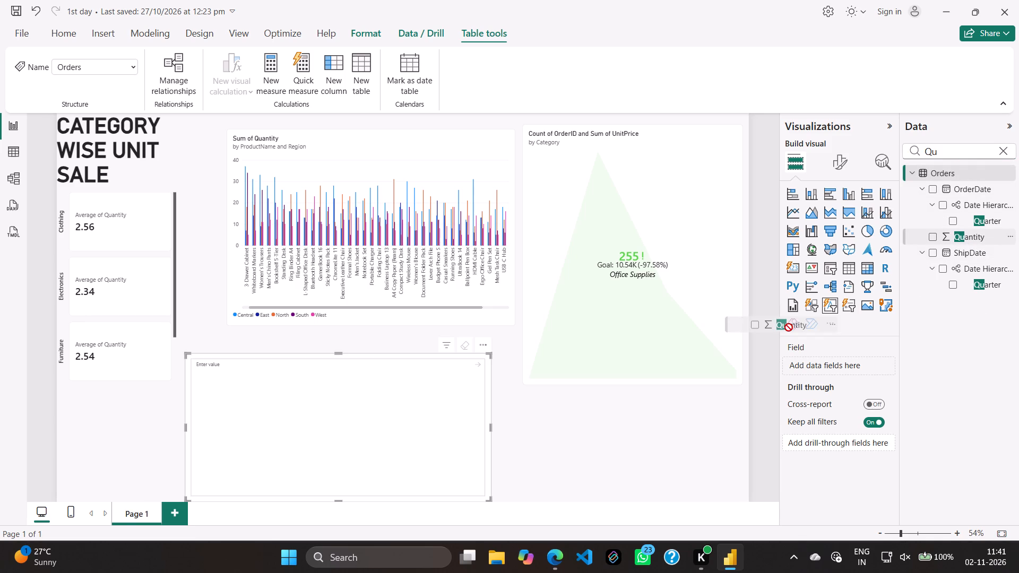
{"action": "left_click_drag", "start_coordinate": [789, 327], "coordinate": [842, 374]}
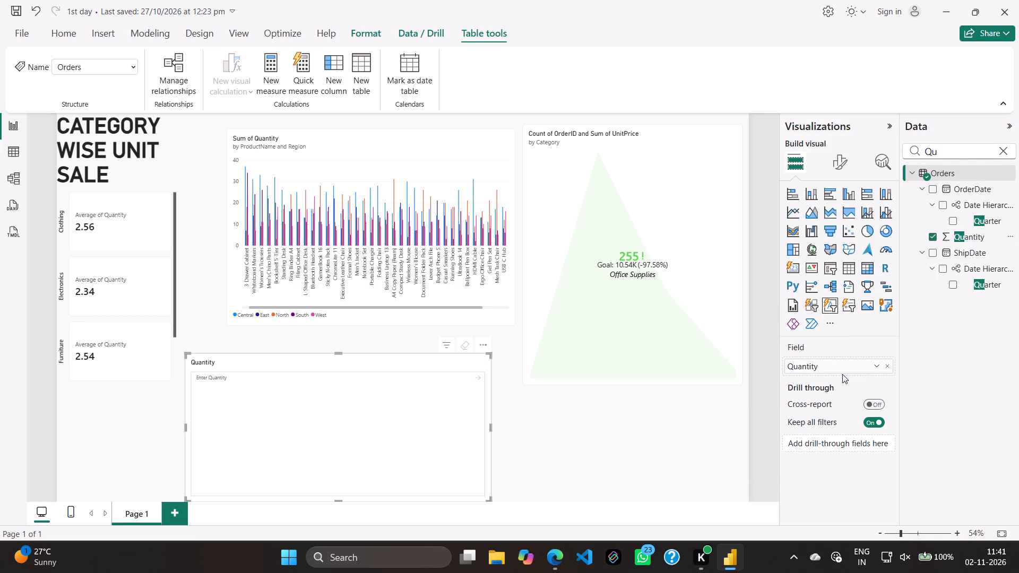
Remove the Quantity field from the input slicer and delete the slicer from Page 1.
{"action": "left_click", "coordinate": [890, 366]}
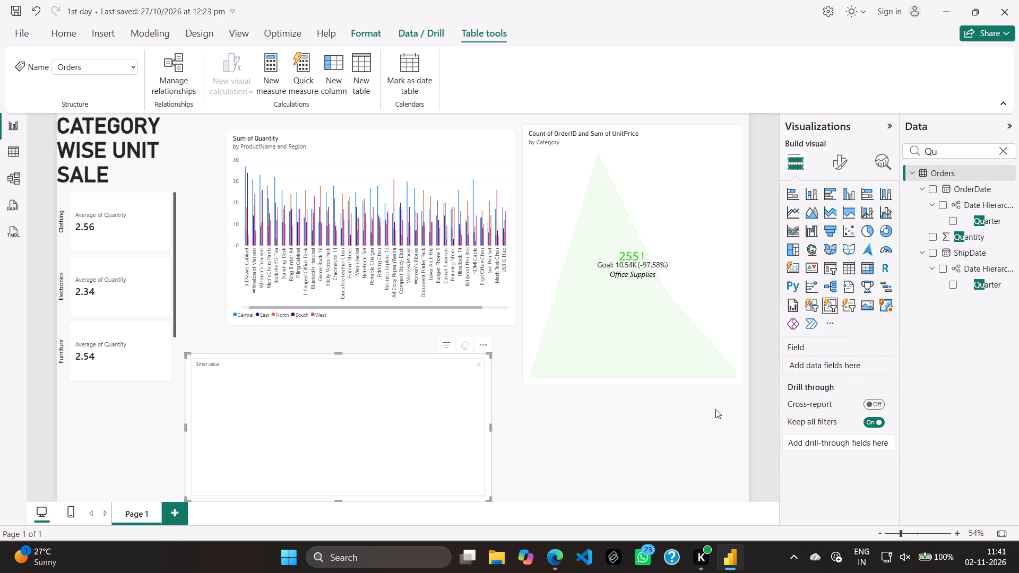
{"action": "left_click", "coordinate": [196, 428]}
{"action": "left_click", "coordinate": [281, 434]}
{"action": "key", "text": "Delete"}
{"action": "left_click", "coordinate": [369, 439]}
{"action": "key", "text": "Delete"}
{"action": "left_click", "coordinate": [479, 349]}
{"action": "left_click", "coordinate": [511, 359]}
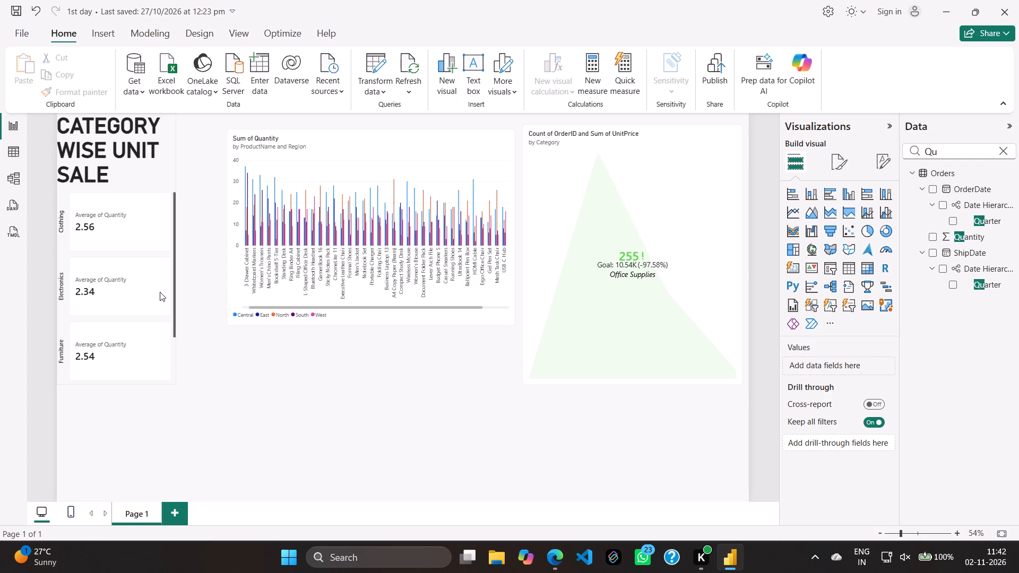
Turn on the Windows mobile hotspot from the system quick settings and return to the report.
{"action": "left_click", "coordinate": [931, 557]}
{"action": "scroll", "coordinate": [949, 303], "scroll_direction": "down", "scroll_amount": 3}
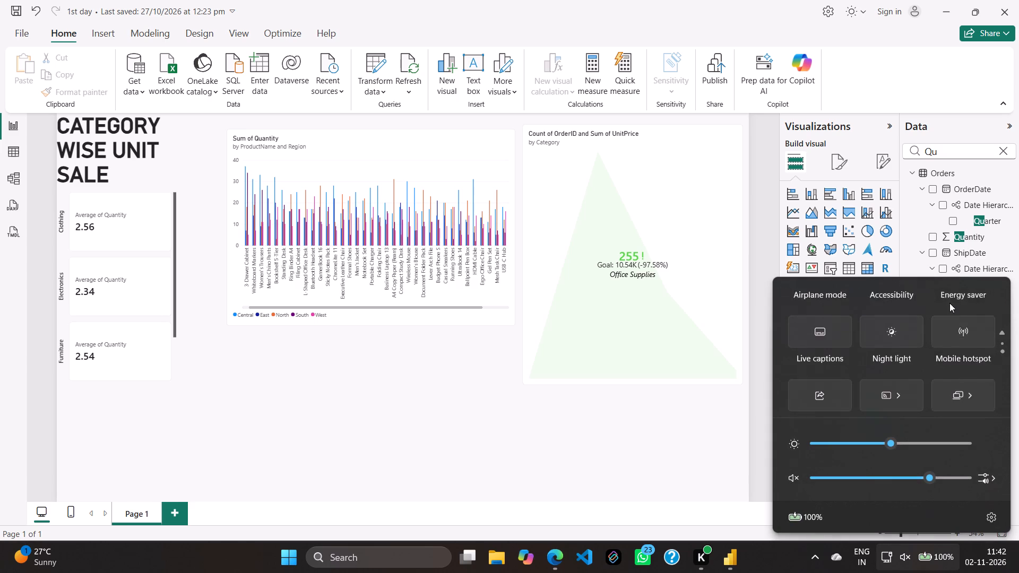
{"action": "left_click", "coordinate": [953, 303]}
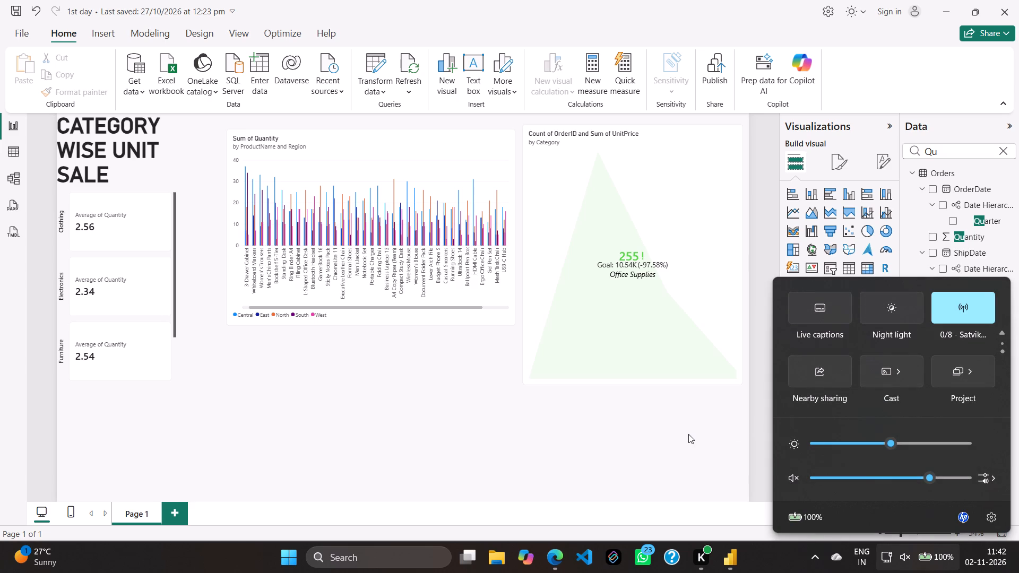
{"action": "left_click", "coordinate": [658, 437]}
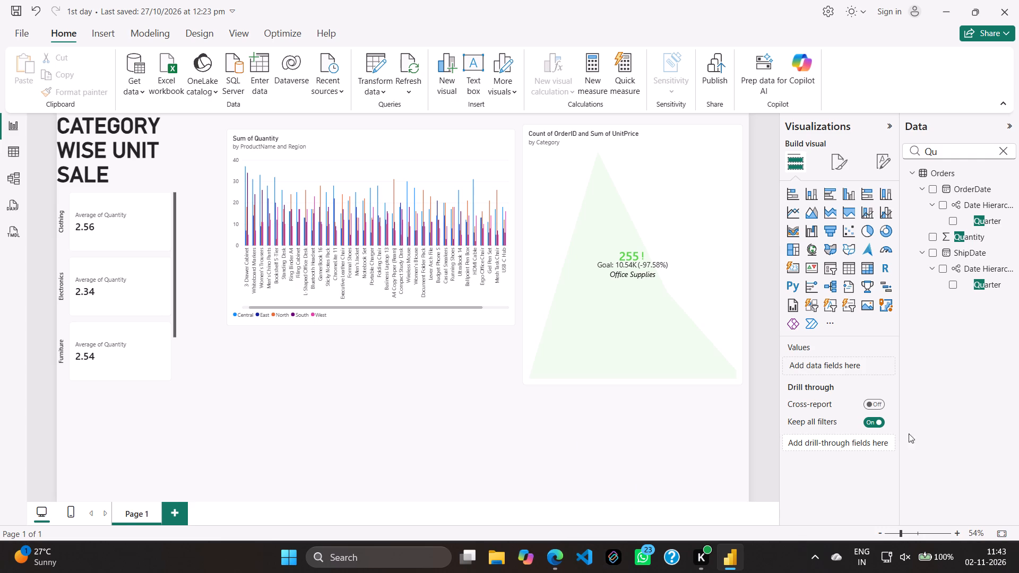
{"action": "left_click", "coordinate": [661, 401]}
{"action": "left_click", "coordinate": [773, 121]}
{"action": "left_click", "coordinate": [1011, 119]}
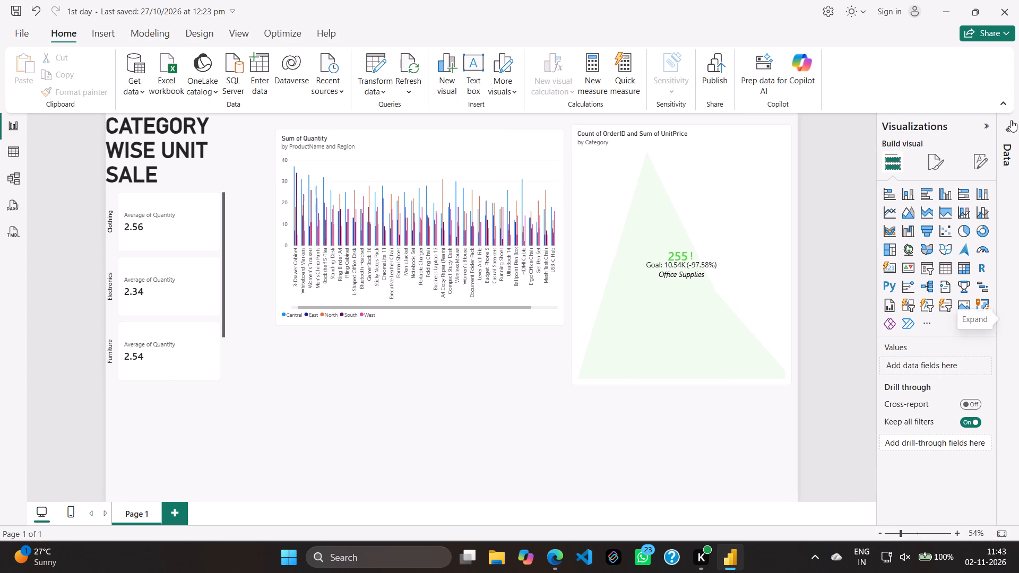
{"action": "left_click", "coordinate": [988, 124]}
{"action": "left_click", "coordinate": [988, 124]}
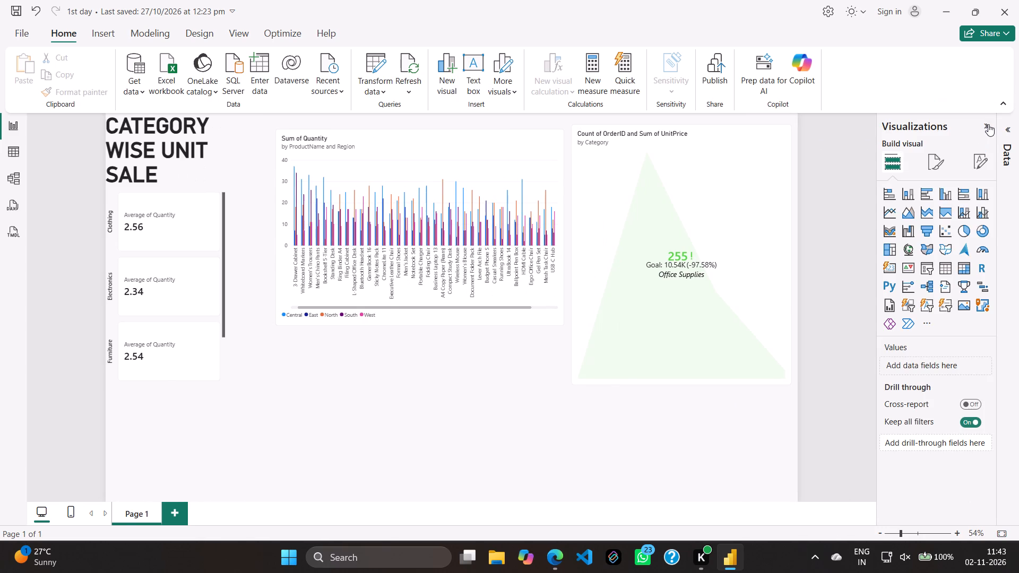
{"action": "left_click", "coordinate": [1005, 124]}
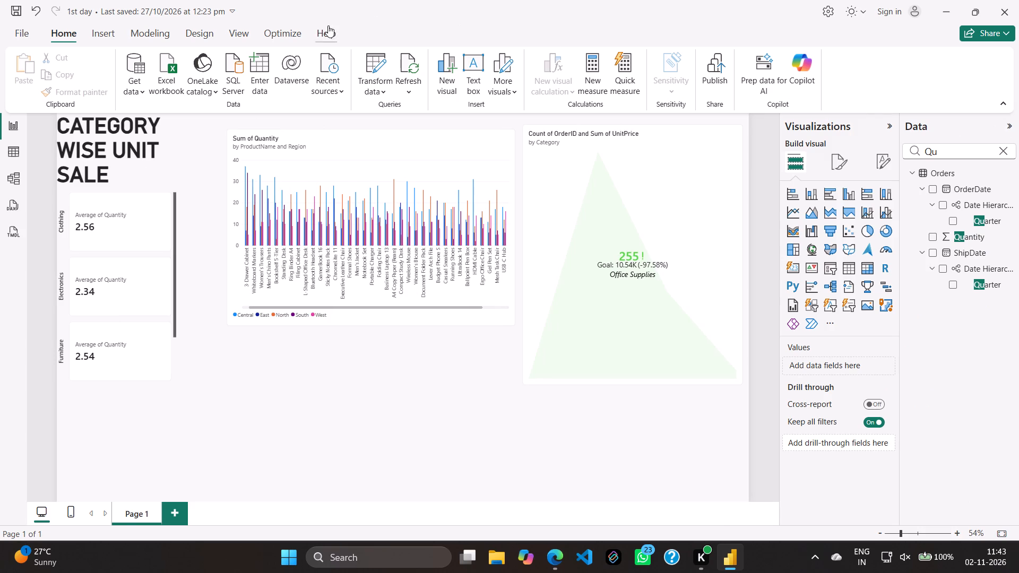
Show the Filters pane beside the report page and expand it.
{"action": "left_click", "coordinate": [277, 41]}
{"action": "left_click", "coordinate": [235, 34]}
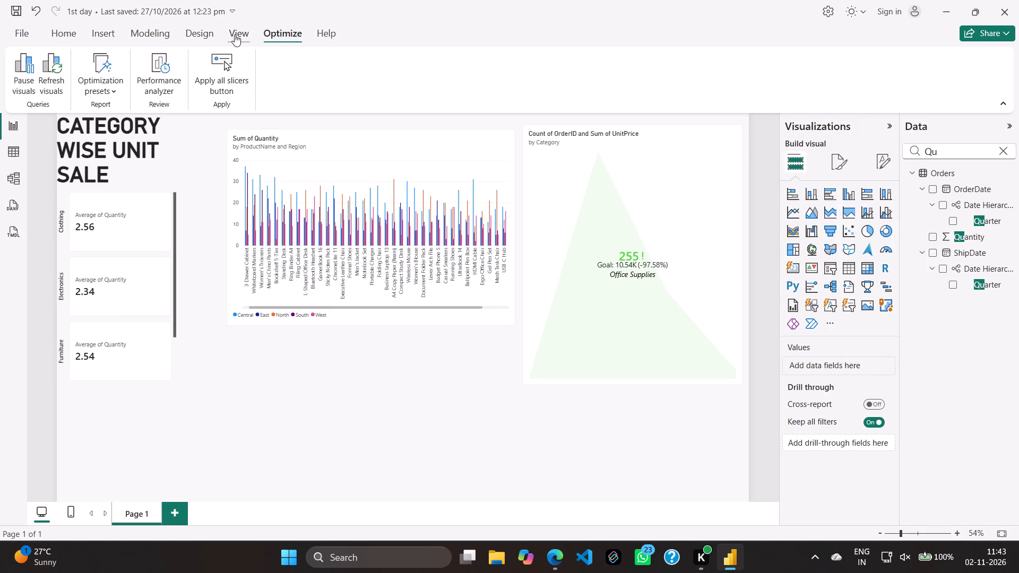
{"action": "left_click", "coordinate": [180, 75]}
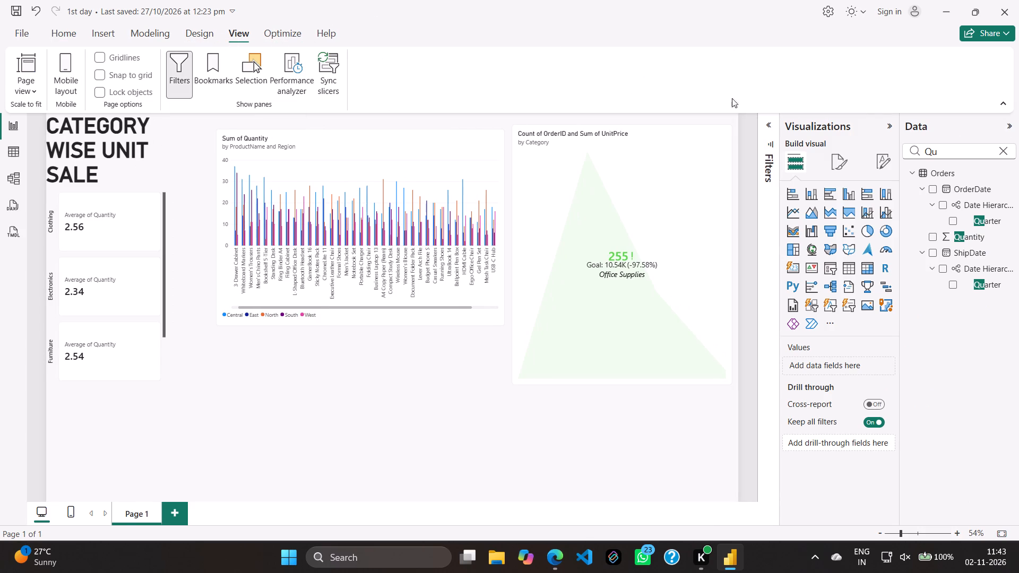
{"action": "left_click", "coordinate": [764, 122]}
{"action": "left_click", "coordinate": [764, 122]}
{"action": "left_click", "coordinate": [297, 36]}
{"action": "left_click", "coordinate": [55, 35]}
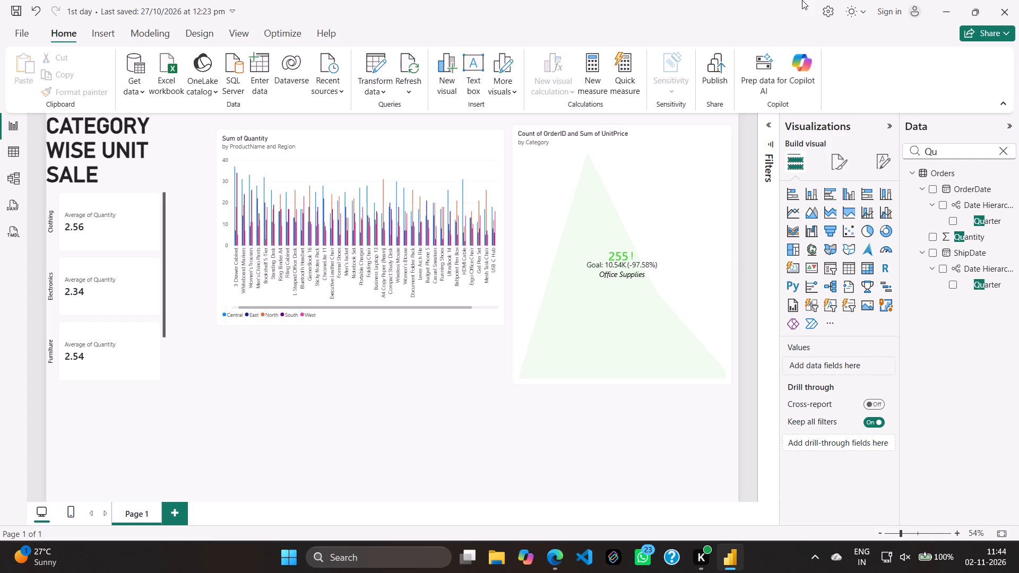
{"action": "scroll", "coordinate": [978, 97], "scroll_direction": "down", "scroll_amount": 2}
{"action": "left_click", "coordinate": [765, 120]}
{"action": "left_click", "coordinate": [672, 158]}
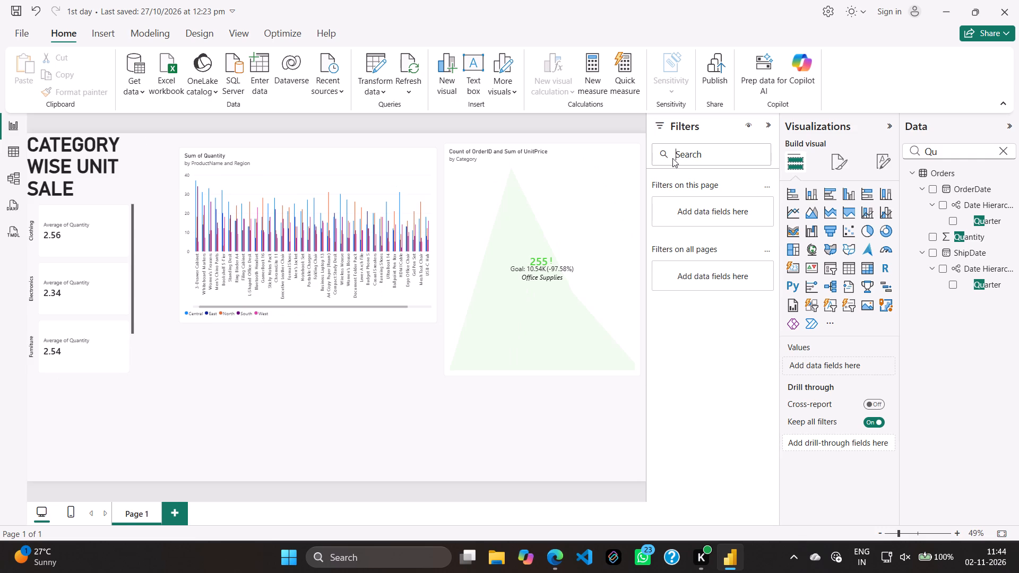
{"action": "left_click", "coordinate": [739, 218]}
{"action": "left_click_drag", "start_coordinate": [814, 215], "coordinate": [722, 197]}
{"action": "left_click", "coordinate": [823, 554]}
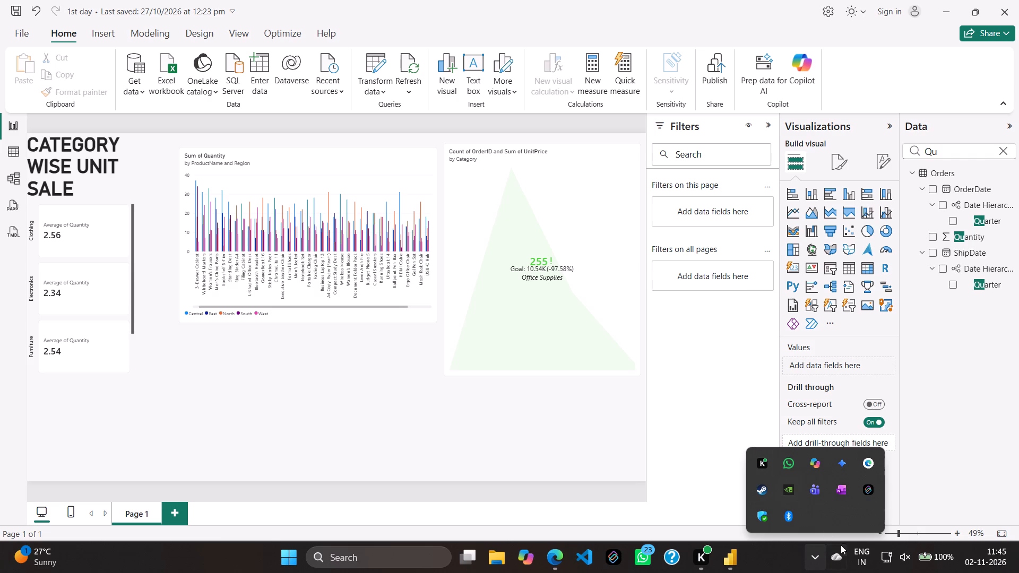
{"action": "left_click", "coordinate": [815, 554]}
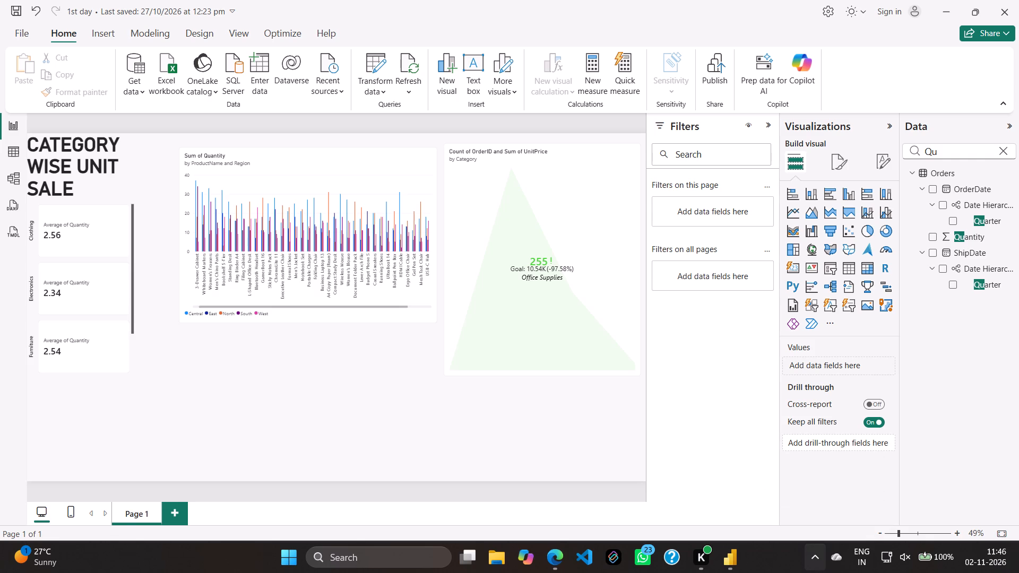
Switch to the SHEAT Skill Lab page in Microsoft Edge and open the student profile for completion.
{"action": "left_click", "coordinate": [552, 572]}
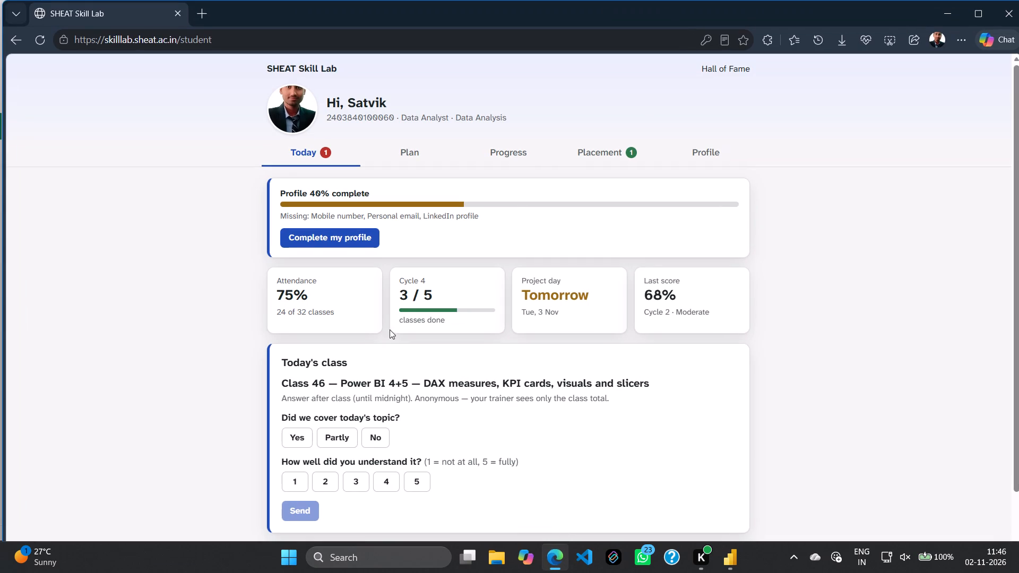
{"action": "left_click", "coordinate": [293, 233]}
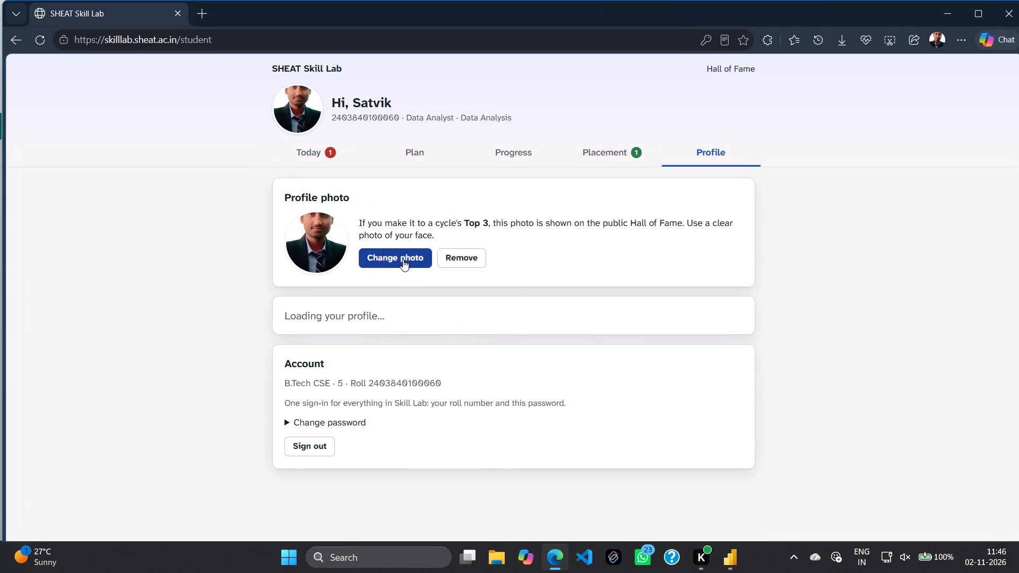
Clear the roll number from the LinkedIn profile field in the My details form.
{"action": "scroll", "coordinate": [435, 326], "scroll_direction": "down", "scroll_amount": 3}
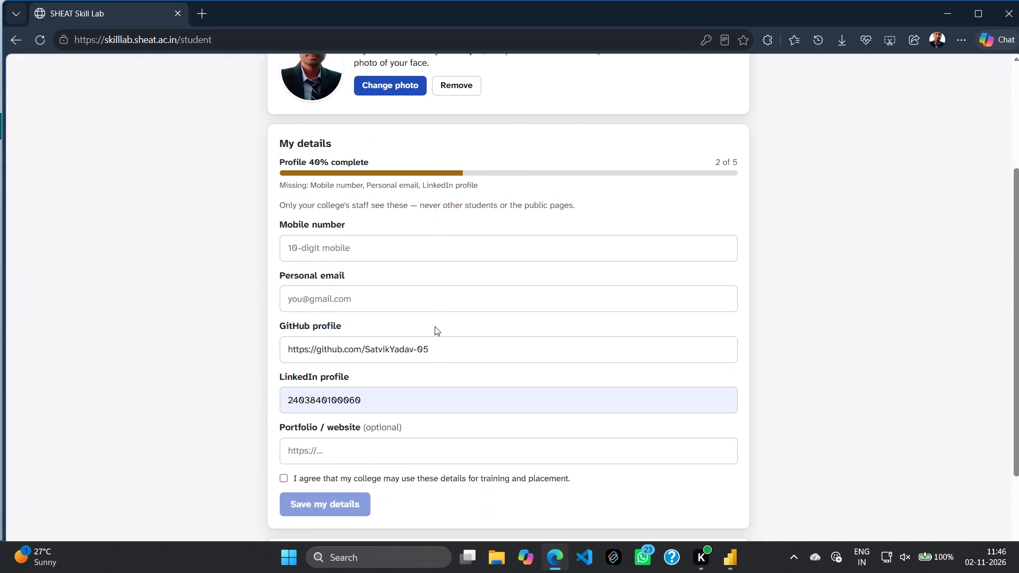
{"action": "scroll", "coordinate": [435, 326], "scroll_direction": "down", "scroll_amount": 1}
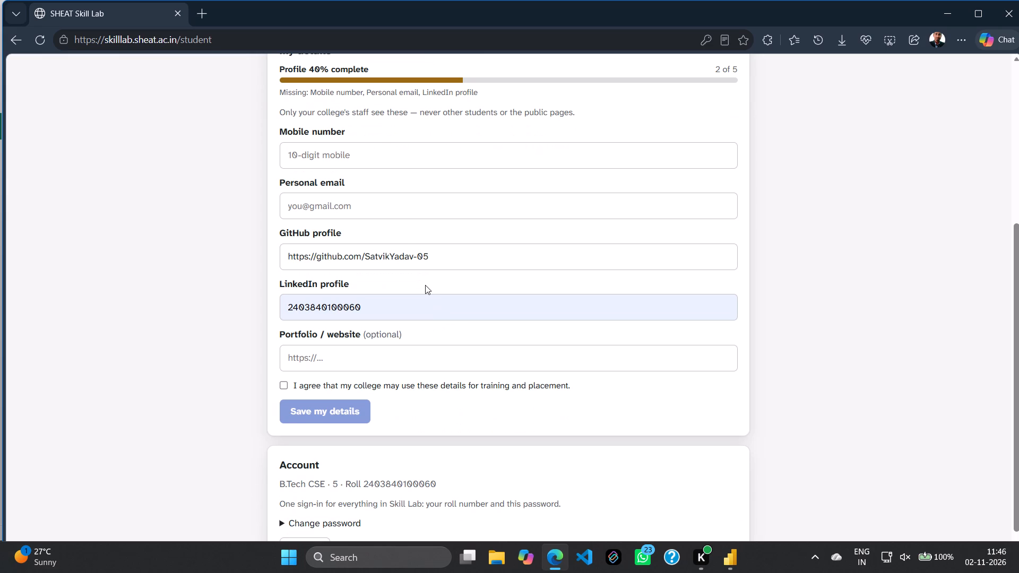
{"action": "left_click", "coordinate": [413, 305]}
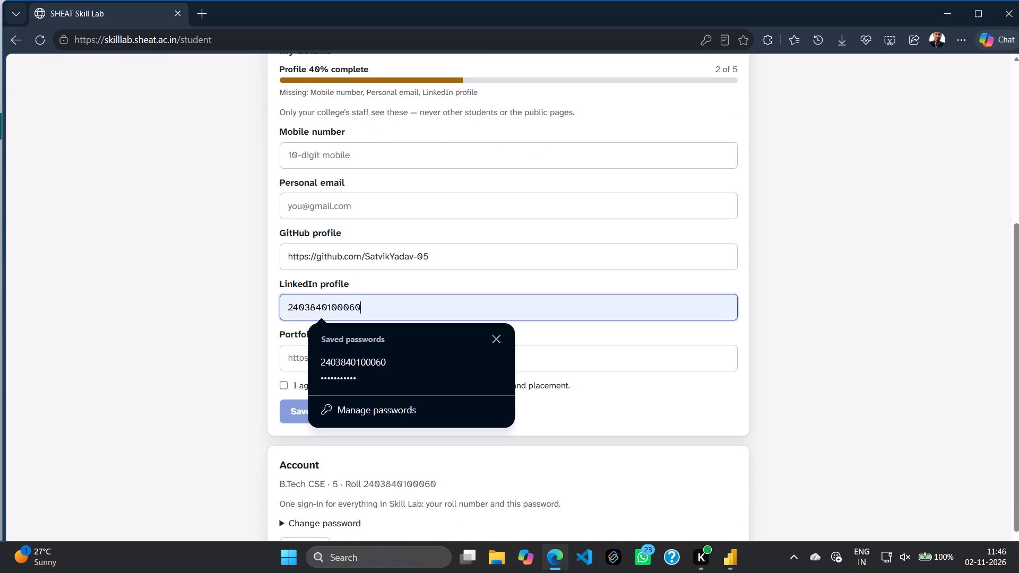
{"action": "left_click_drag", "start_coordinate": [413, 305], "coordinate": [312, 307]}
{"action": "key", "text": "BackSpace"}
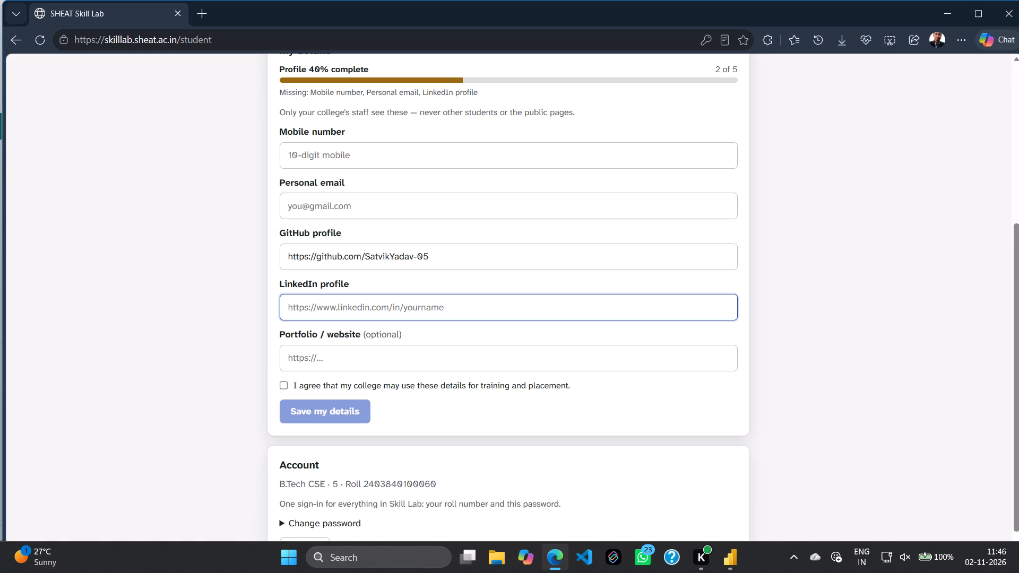